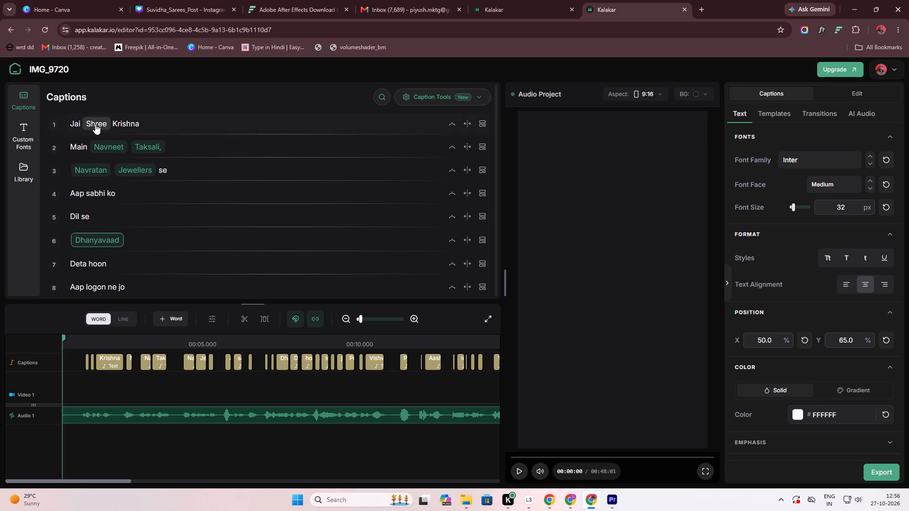
Scrub through the opening captions on the timeline and return the playhead to the start.
{"action": "left_click_drag", "start_coordinate": [63, 335], "coordinate": [73, 341]}
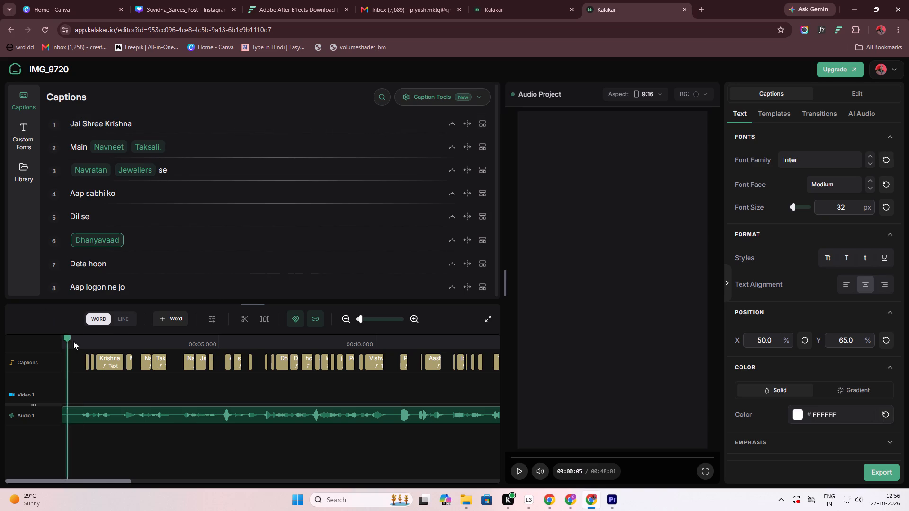
{"action": "left_click_drag", "start_coordinate": [73, 341], "coordinate": [131, 367]}
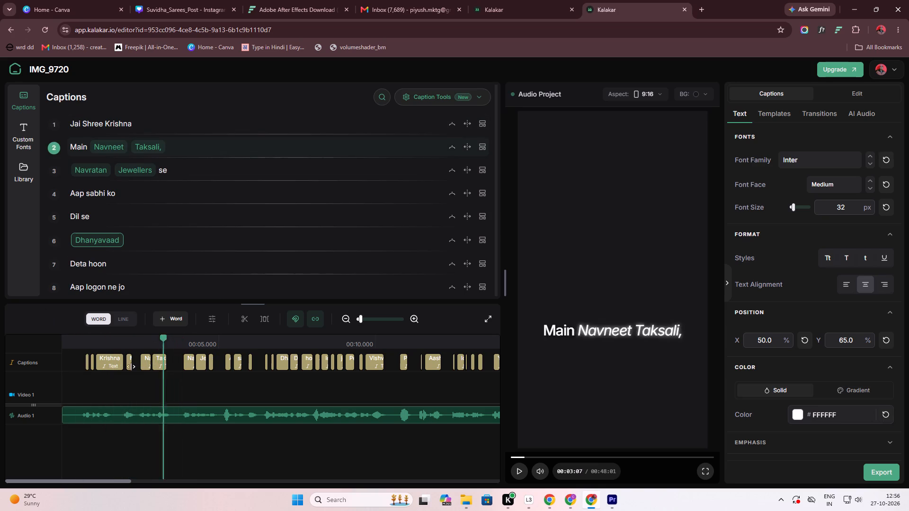
{"action": "left_click_drag", "start_coordinate": [131, 367], "coordinate": [43, 368]}
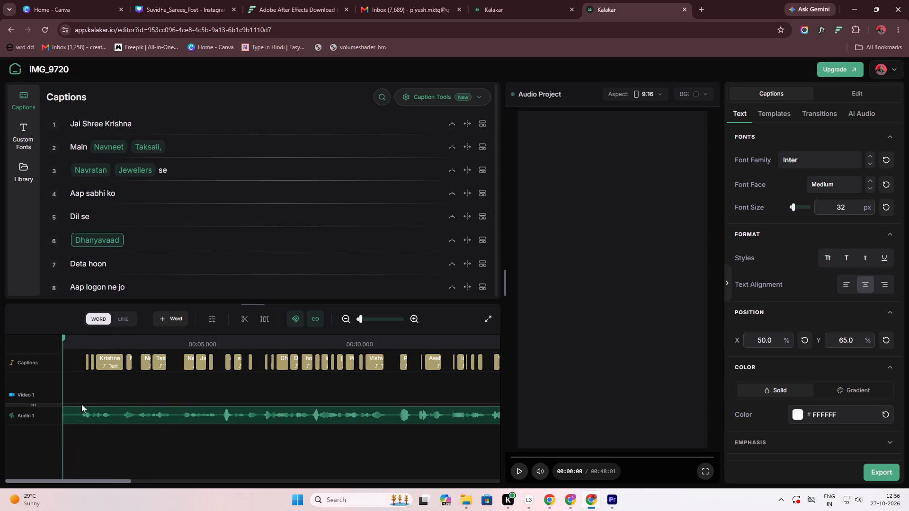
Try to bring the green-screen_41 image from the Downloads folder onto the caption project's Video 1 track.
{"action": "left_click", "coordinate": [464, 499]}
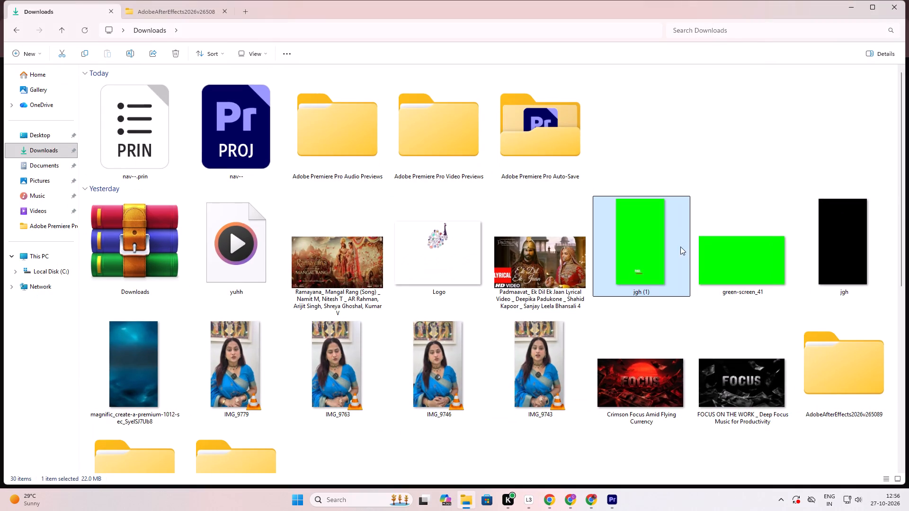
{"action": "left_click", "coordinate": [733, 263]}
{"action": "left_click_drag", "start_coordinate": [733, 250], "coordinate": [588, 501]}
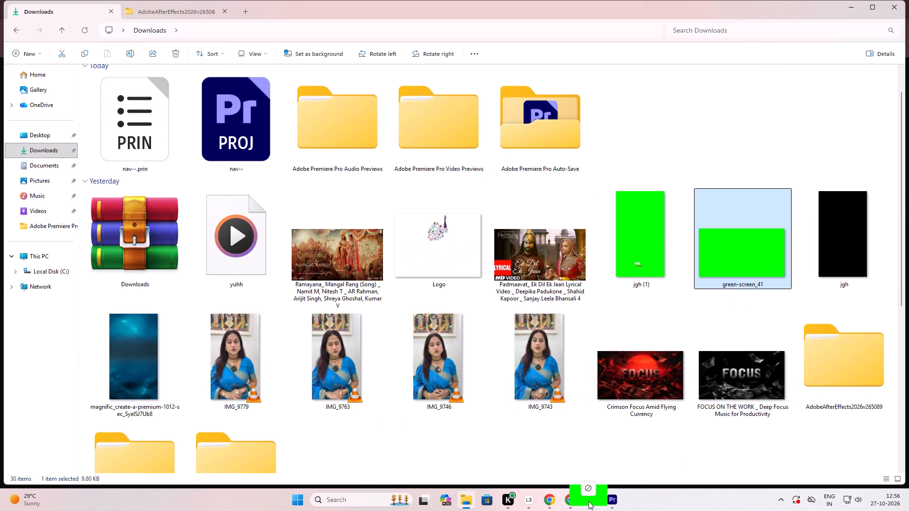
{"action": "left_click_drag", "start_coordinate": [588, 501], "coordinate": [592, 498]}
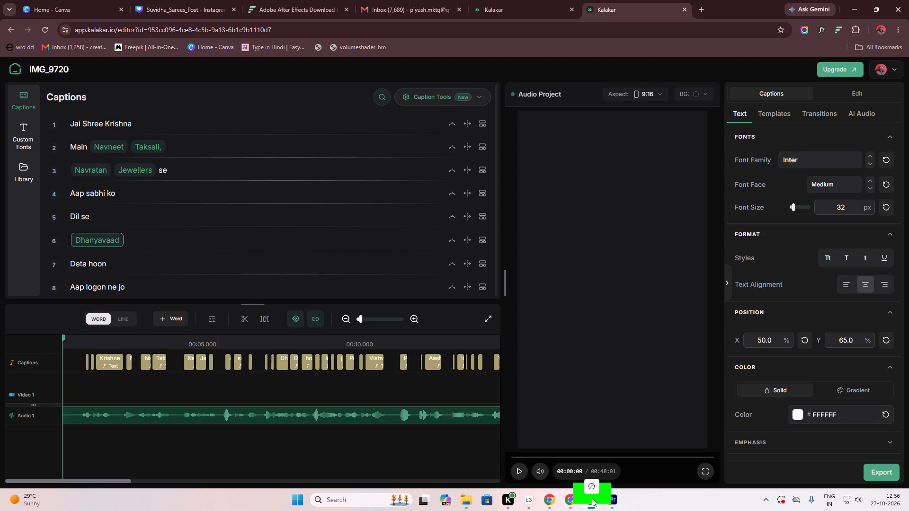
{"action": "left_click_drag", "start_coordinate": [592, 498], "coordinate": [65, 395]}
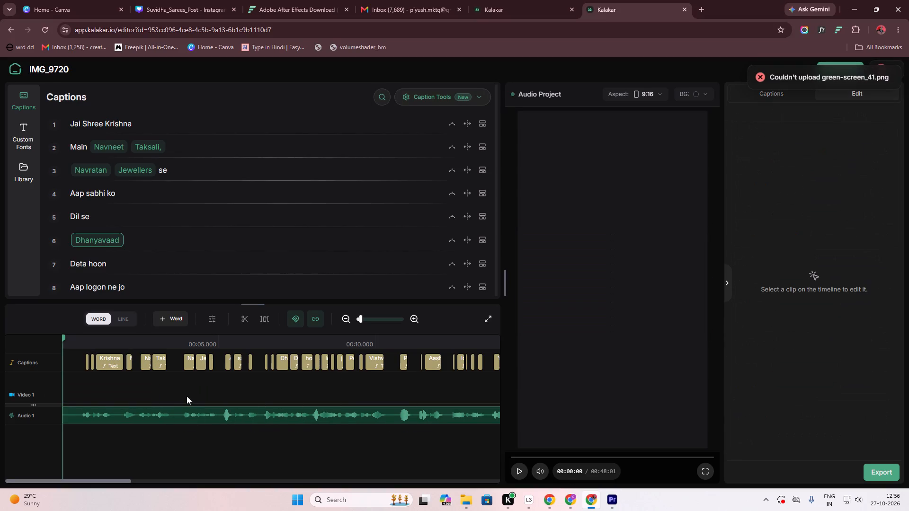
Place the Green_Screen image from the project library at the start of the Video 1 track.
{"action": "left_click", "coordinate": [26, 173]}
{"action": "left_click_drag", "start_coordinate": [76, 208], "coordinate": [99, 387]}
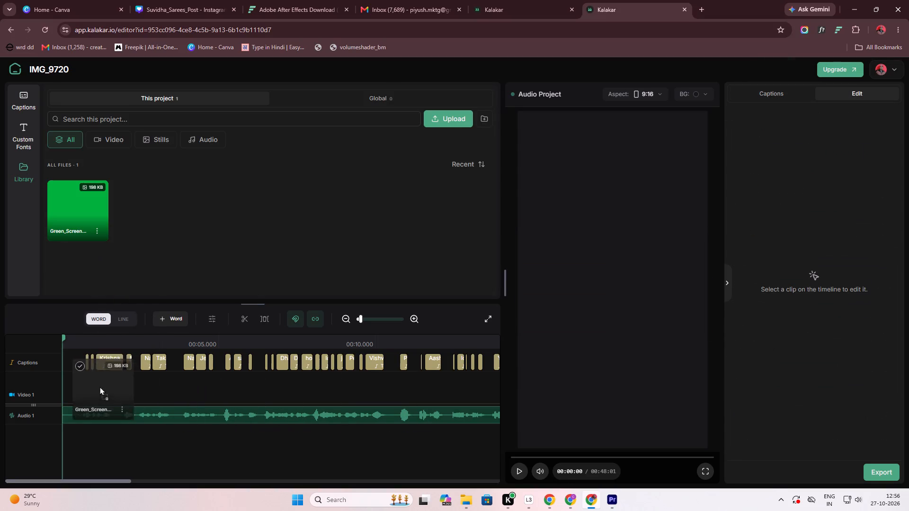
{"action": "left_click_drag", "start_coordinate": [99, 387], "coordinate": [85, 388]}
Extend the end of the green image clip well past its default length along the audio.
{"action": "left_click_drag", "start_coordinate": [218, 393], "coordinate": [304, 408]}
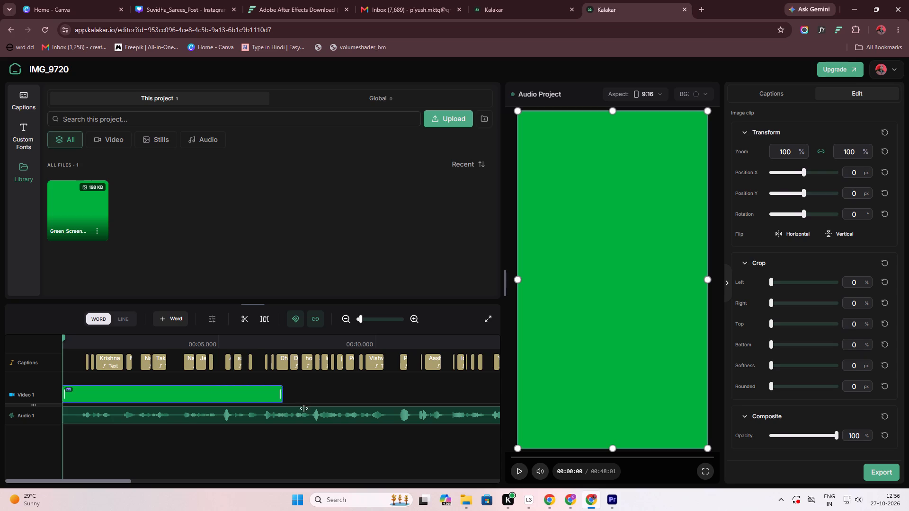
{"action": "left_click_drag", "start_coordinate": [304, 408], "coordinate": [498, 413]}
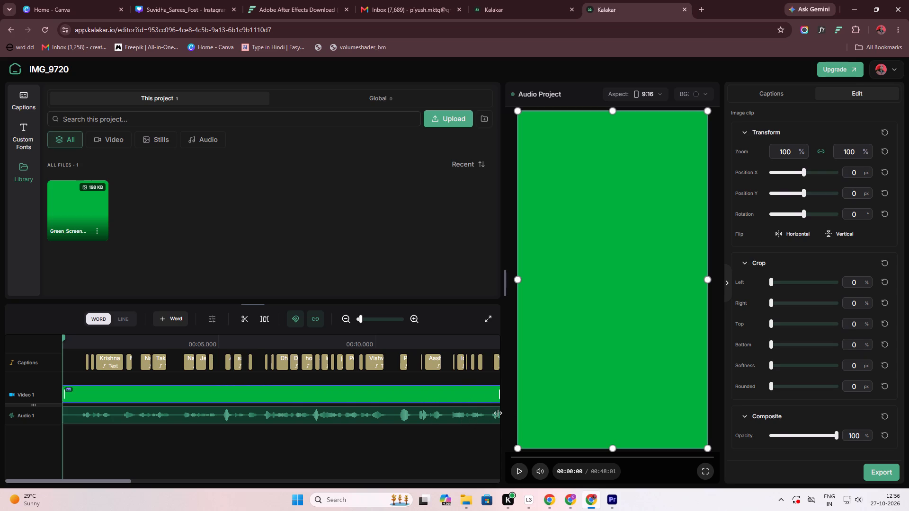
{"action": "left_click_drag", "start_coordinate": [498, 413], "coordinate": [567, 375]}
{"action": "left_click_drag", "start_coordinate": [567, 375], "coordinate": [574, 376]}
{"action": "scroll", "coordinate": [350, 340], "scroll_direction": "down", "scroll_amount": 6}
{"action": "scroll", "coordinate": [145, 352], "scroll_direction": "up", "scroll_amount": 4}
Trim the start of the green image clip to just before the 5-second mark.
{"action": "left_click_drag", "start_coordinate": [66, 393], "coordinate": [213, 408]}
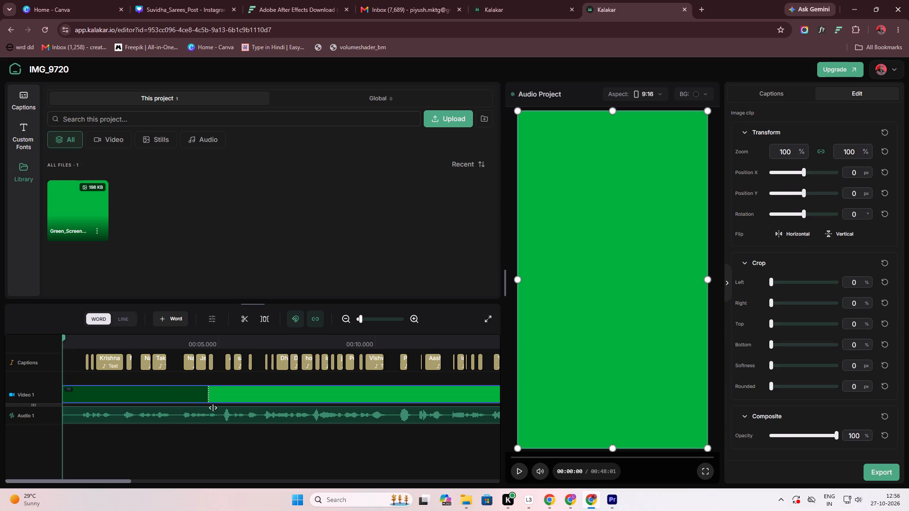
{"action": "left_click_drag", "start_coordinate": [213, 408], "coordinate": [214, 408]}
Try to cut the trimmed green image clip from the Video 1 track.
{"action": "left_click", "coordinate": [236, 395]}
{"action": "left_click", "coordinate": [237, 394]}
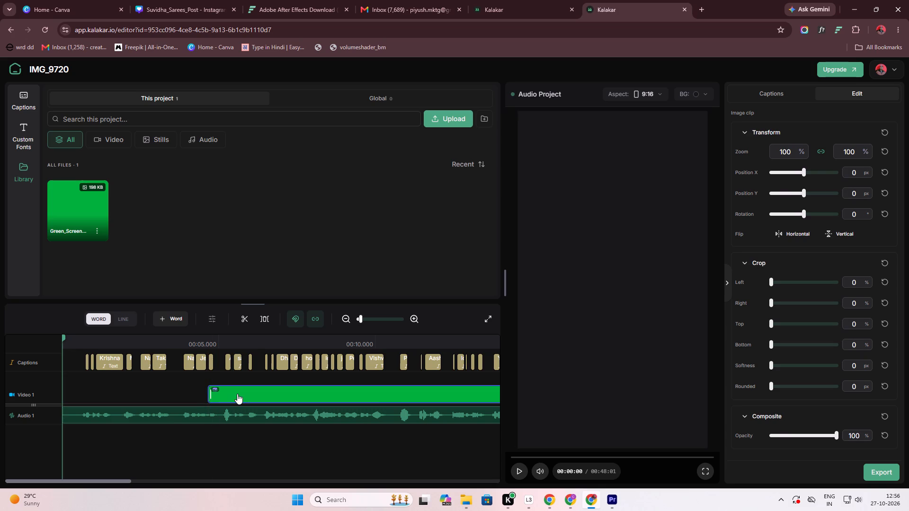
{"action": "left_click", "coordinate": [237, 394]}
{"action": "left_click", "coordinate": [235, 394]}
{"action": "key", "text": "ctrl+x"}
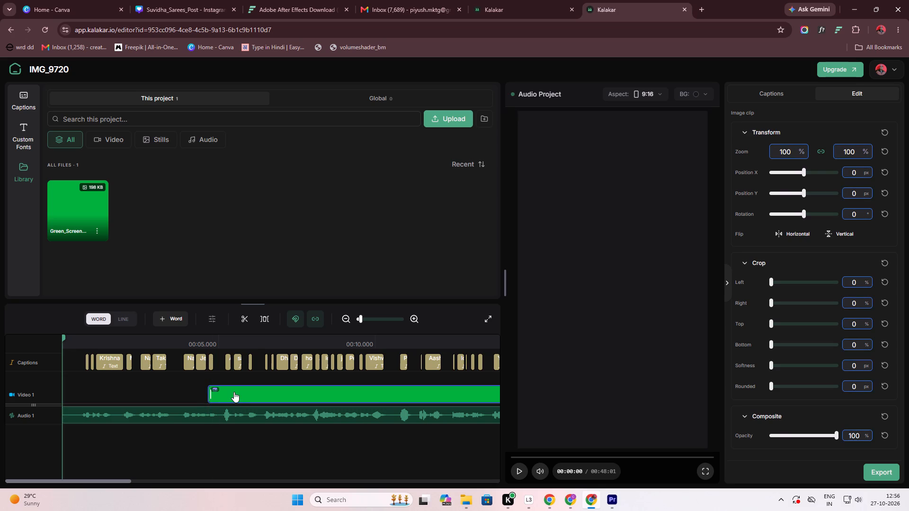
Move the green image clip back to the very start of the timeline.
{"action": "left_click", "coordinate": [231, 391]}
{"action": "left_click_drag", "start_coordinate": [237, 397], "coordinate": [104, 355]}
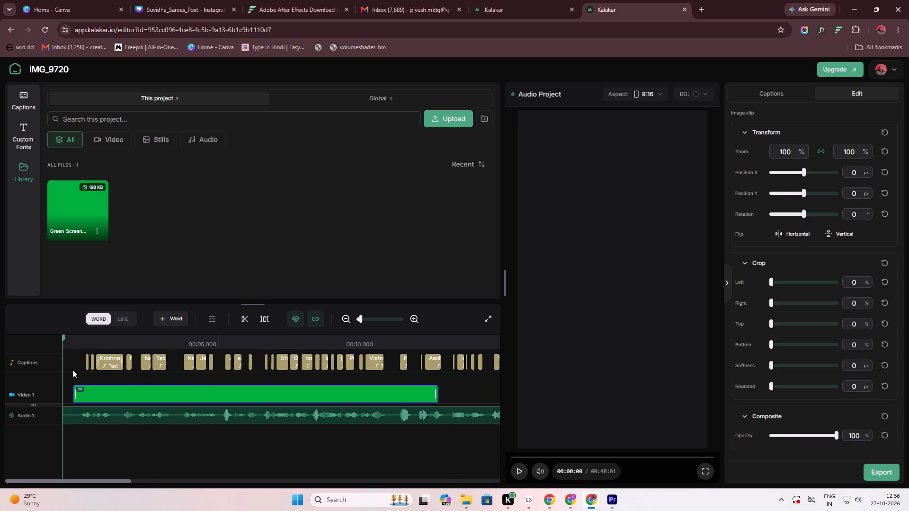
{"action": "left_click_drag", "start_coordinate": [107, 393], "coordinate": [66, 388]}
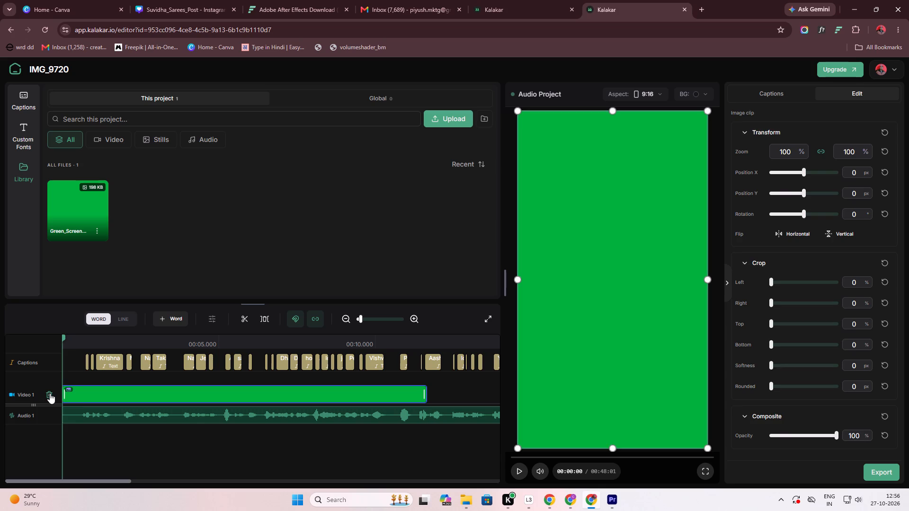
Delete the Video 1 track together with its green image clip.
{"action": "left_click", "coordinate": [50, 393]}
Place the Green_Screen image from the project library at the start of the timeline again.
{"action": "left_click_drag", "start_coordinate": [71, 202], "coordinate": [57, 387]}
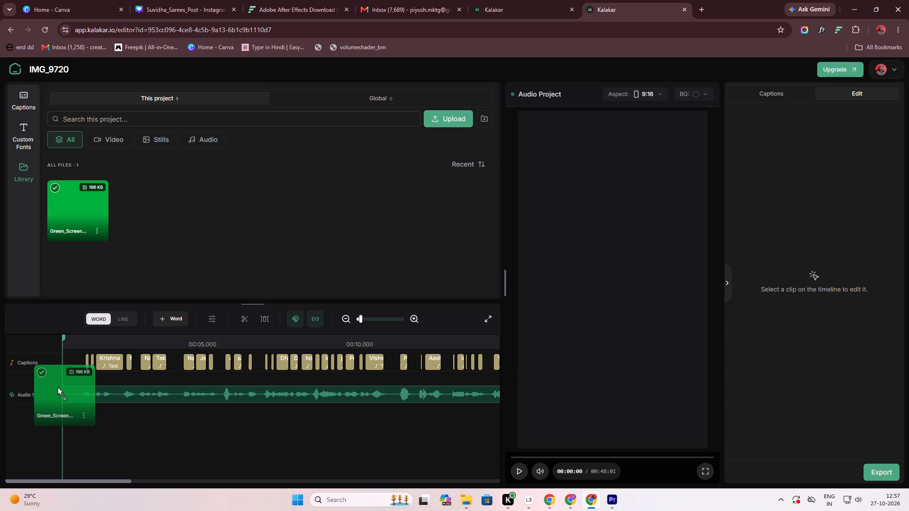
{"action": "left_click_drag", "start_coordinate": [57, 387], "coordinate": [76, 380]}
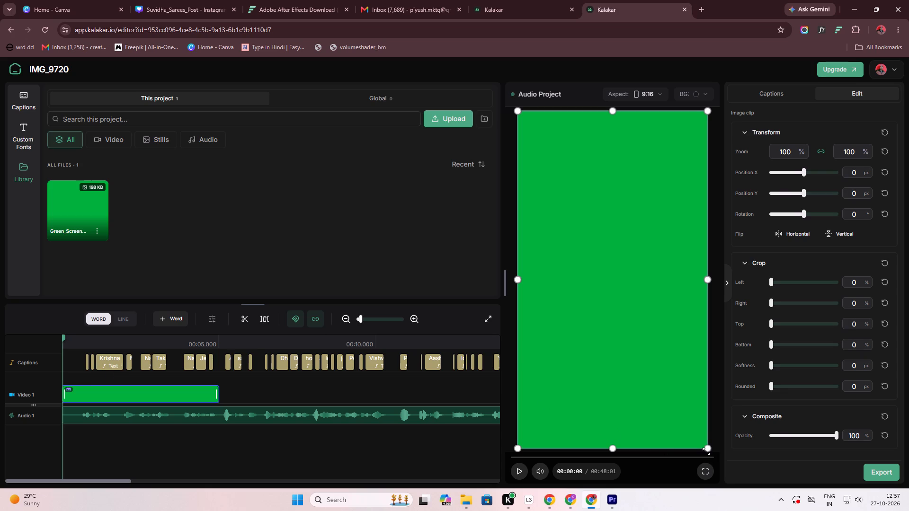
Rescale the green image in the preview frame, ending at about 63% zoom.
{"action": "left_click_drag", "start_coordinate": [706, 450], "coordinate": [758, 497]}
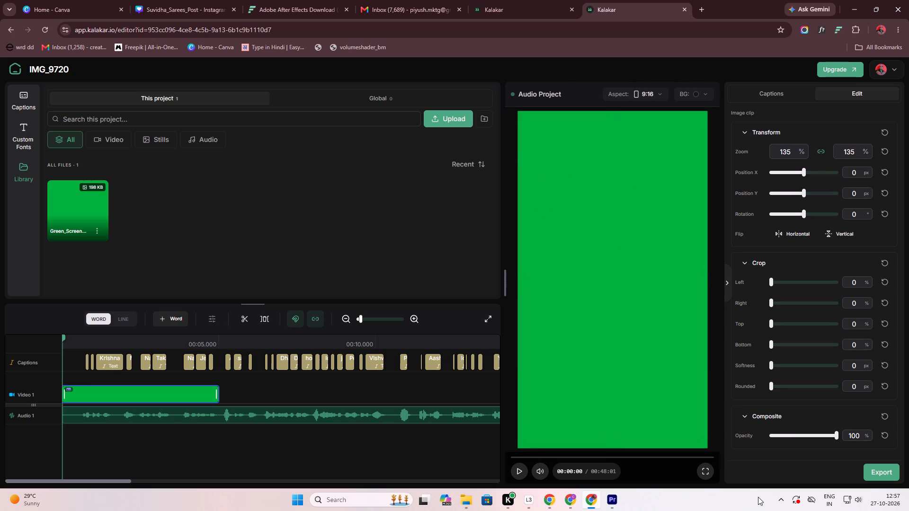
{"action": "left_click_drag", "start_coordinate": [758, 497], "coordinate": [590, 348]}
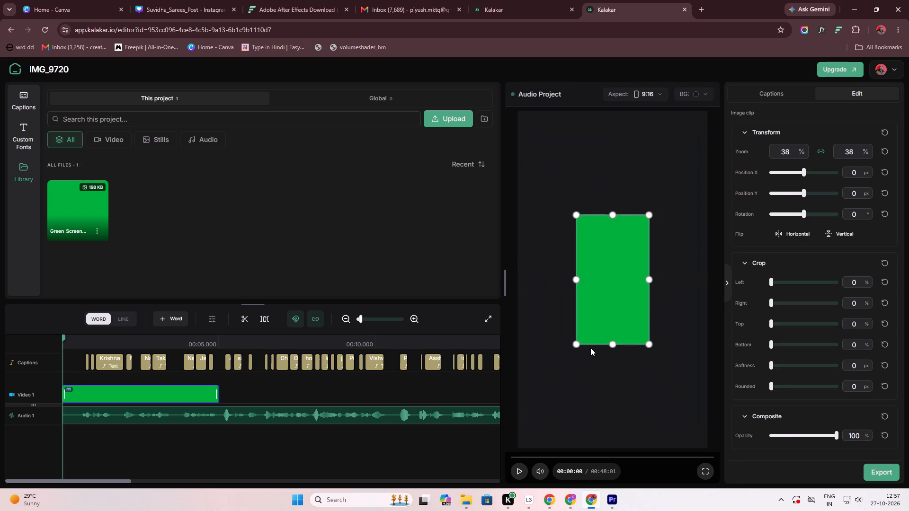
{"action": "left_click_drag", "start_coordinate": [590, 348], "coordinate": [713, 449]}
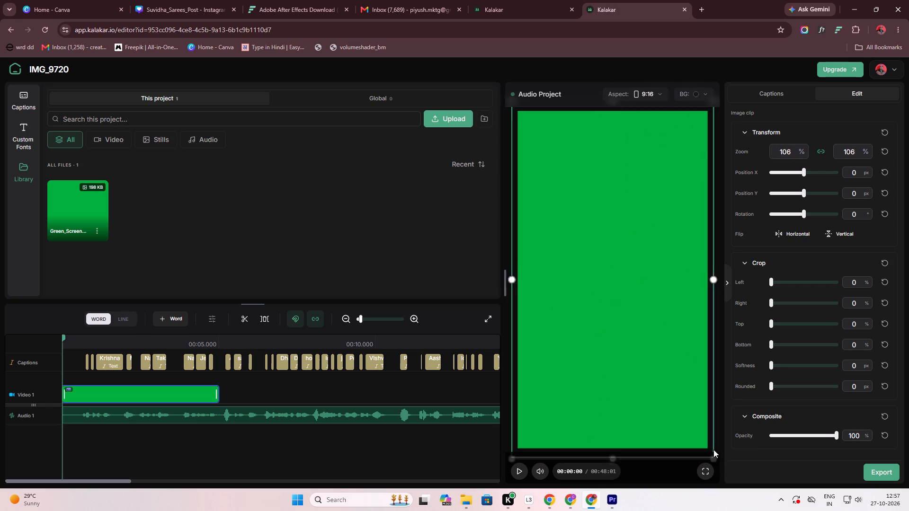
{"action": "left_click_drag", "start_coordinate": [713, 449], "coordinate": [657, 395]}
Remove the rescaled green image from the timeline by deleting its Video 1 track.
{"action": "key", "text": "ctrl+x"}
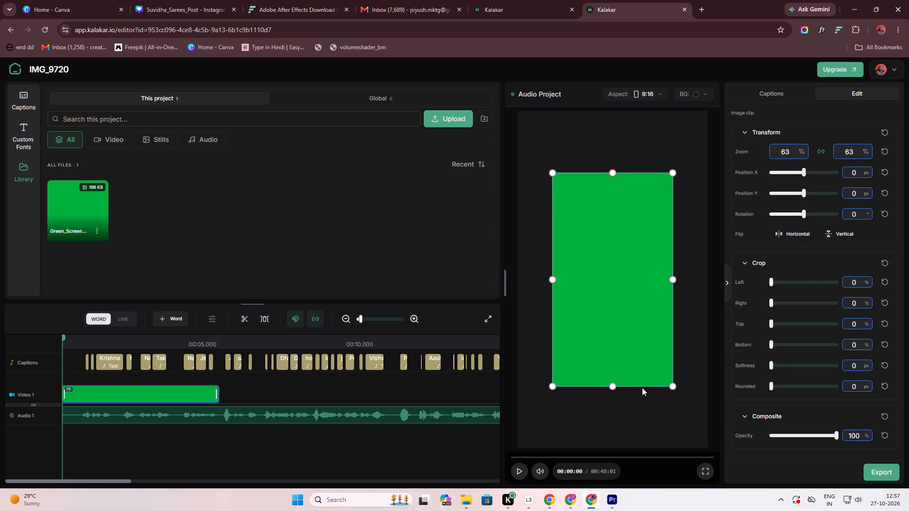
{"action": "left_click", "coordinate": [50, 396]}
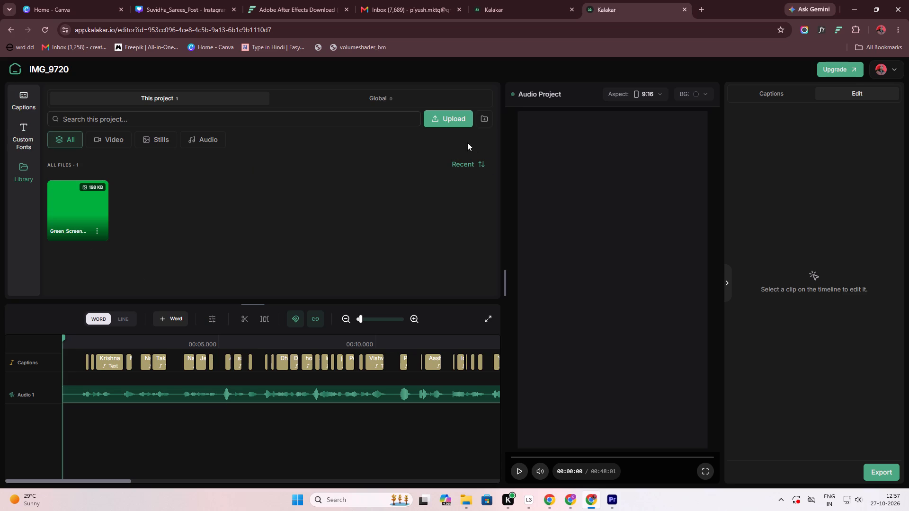
Upload the green-screen_41 PNG from the Downloads folder to the project library.
{"action": "left_click", "coordinate": [440, 121]}
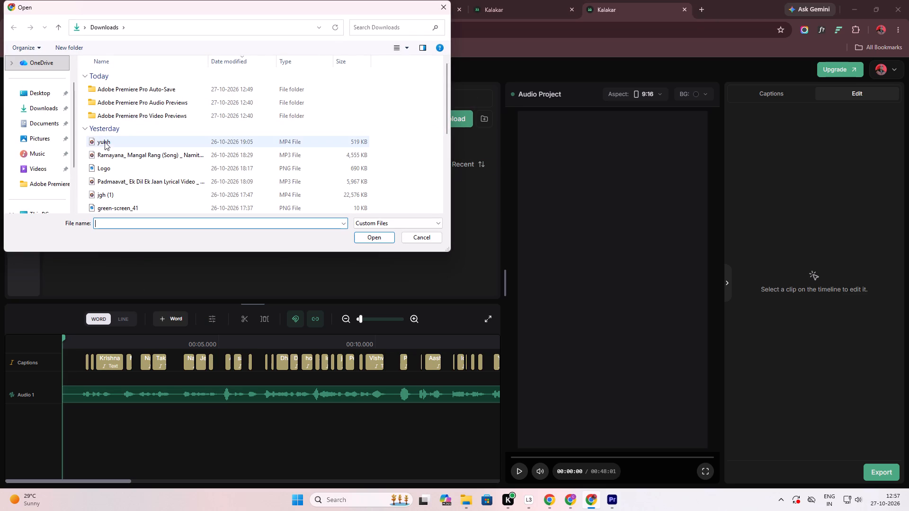
{"action": "left_click", "coordinate": [109, 208]}
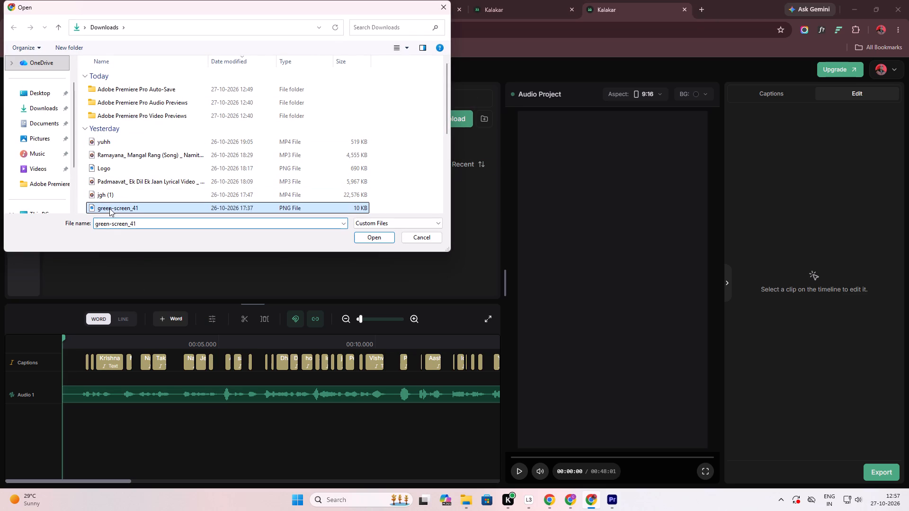
{"action": "left_click", "coordinate": [372, 236]}
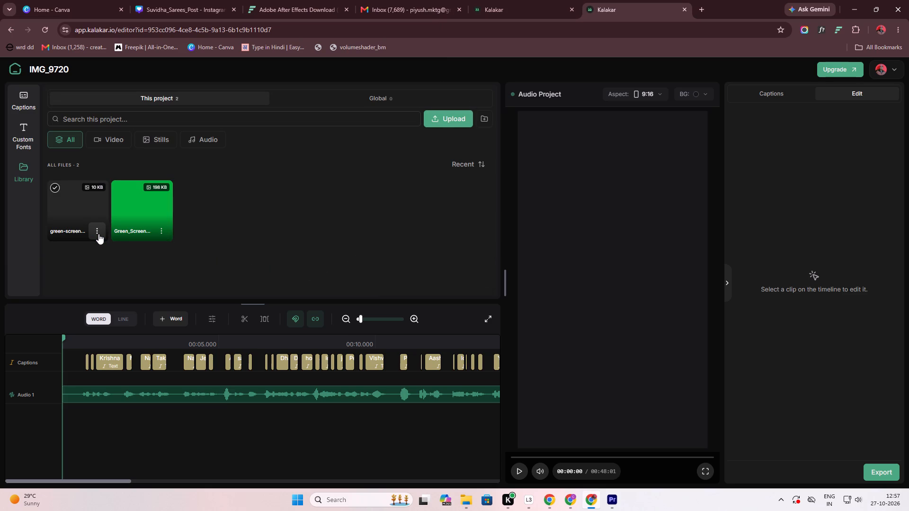
Delete the older 198 KB Green_Screen image from the project library.
{"action": "left_click", "coordinate": [159, 233]}
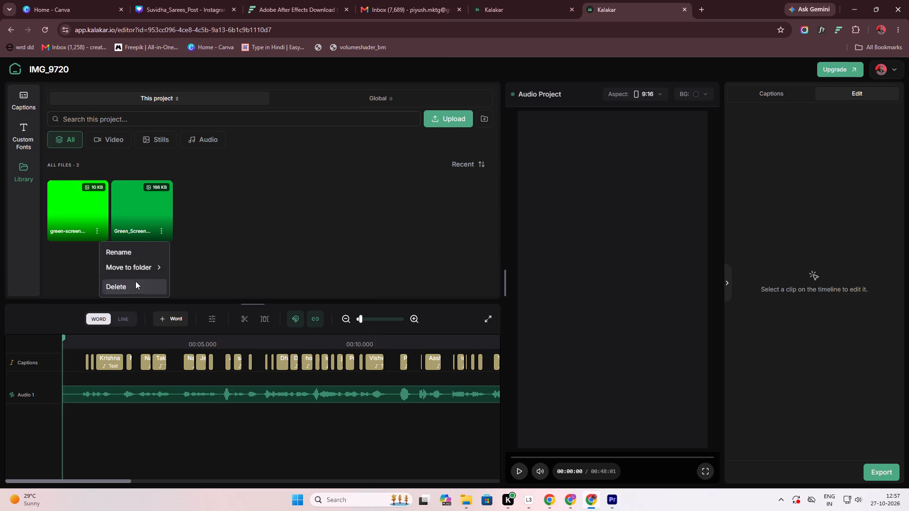
{"action": "left_click", "coordinate": [135, 282]}
{"action": "left_click", "coordinate": [547, 289]}
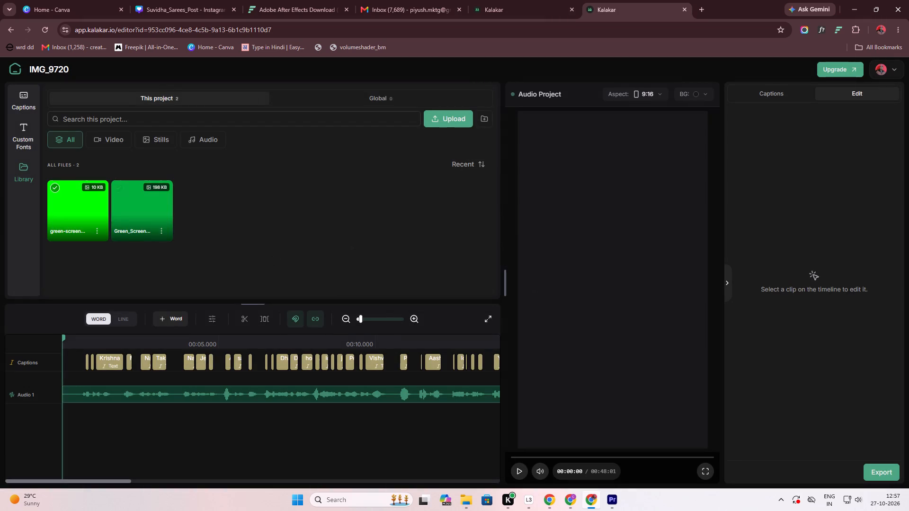
Place the green-screen_41 image from the library at the start of the timeline above the audio.
{"action": "left_click_drag", "start_coordinate": [69, 209], "coordinate": [69, 383]}
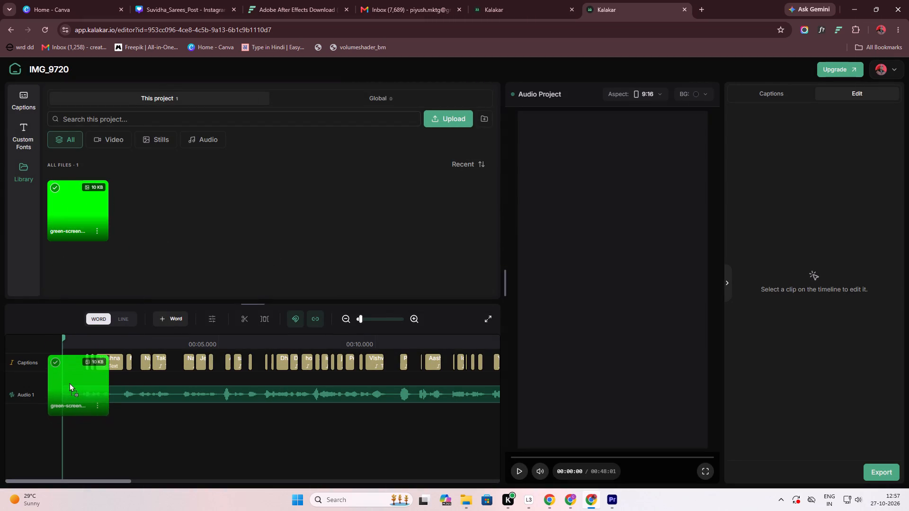
{"action": "left_click_drag", "start_coordinate": [69, 383], "coordinate": [66, 379]}
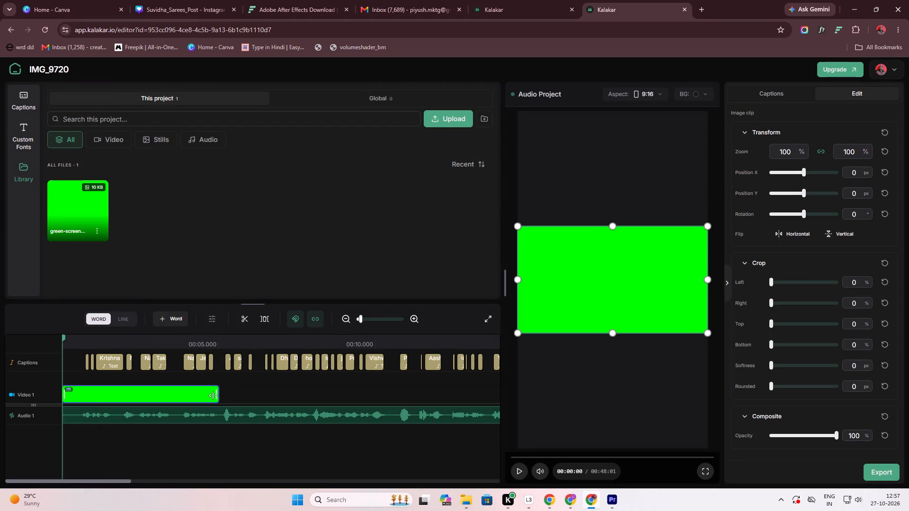
Extend the green-screen_41 clip on Video 1 so it spans the full length of the audio track.
{"action": "left_click_drag", "start_coordinate": [217, 395], "coordinate": [496, 399]}
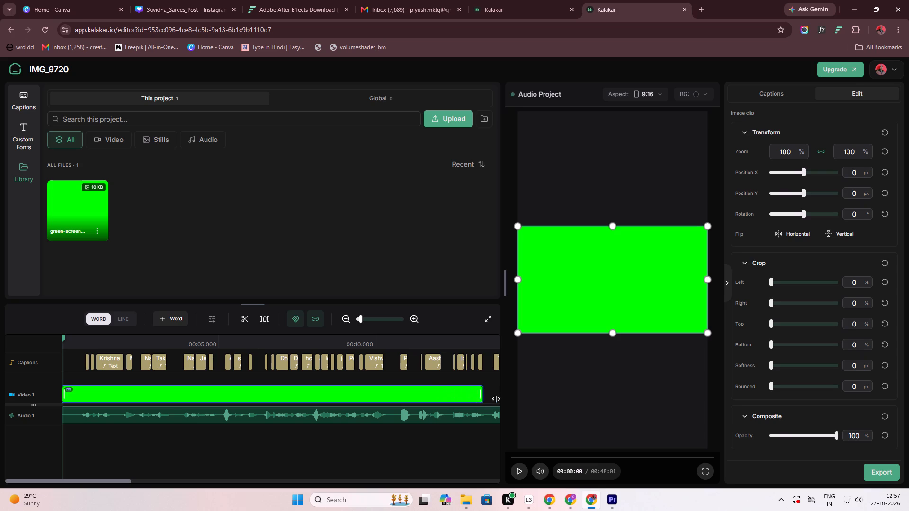
{"action": "left_click_drag", "start_coordinate": [496, 399], "coordinate": [576, 393]}
{"action": "scroll", "coordinate": [356, 415], "scroll_direction": "down", "scroll_amount": 6}
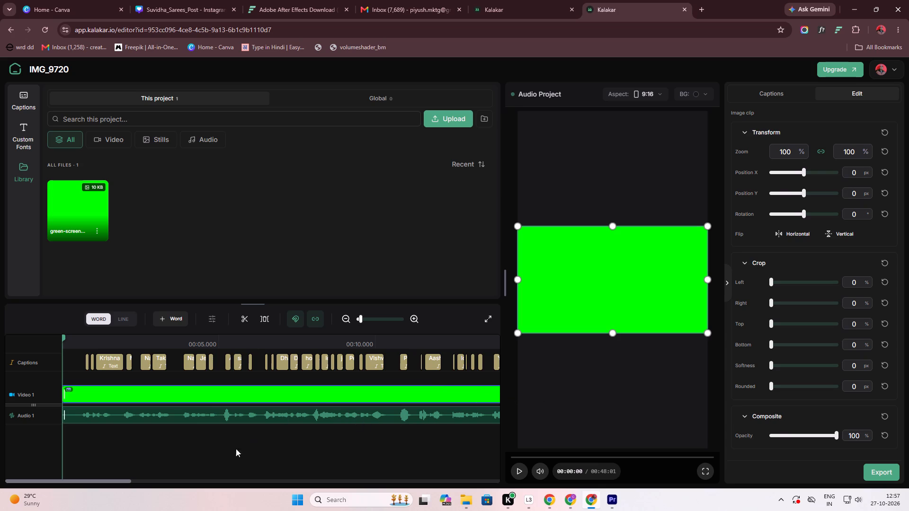
{"action": "left_click_drag", "start_coordinate": [360, 319], "coordinate": [404, 332]}
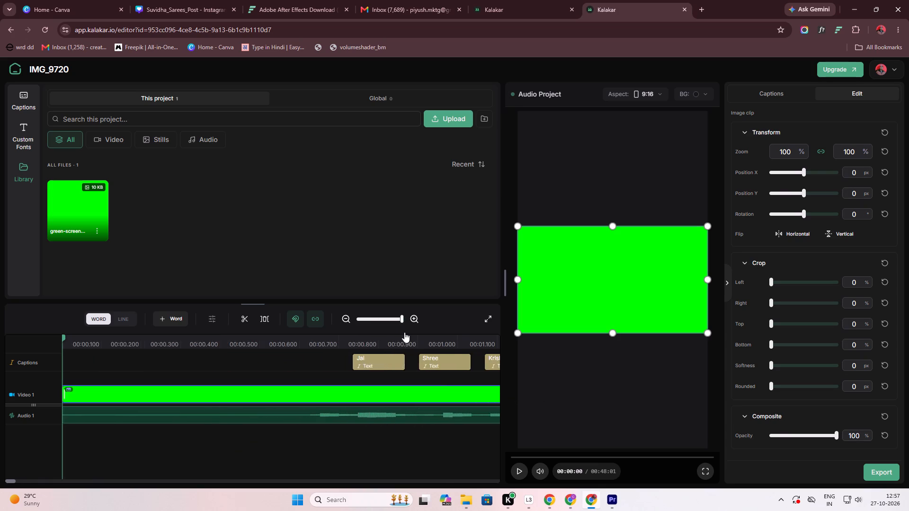
{"action": "left_click_drag", "start_coordinate": [404, 332], "coordinate": [291, 353]}
{"action": "left_click_drag", "start_coordinate": [196, 396], "coordinate": [458, 401]}
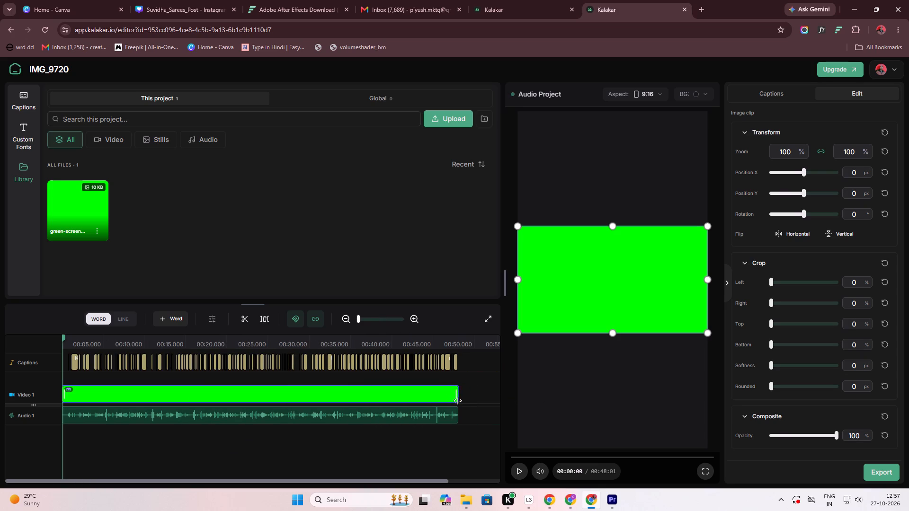
{"action": "left_click_drag", "start_coordinate": [458, 401], "coordinate": [459, 401]}
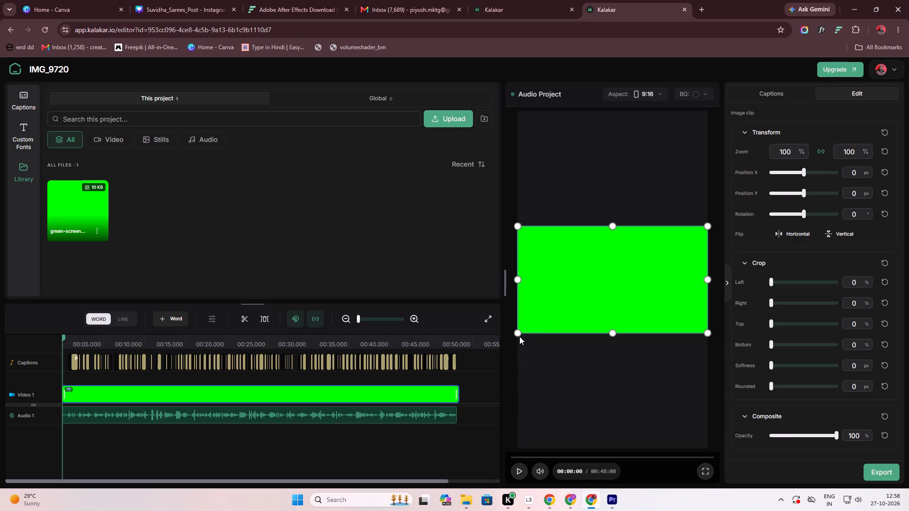
Scale the green-screen clip up to about 371% so it fills the whole 9:16 frame.
{"action": "left_click_drag", "start_coordinate": [518, 335], "coordinate": [280, 510]}
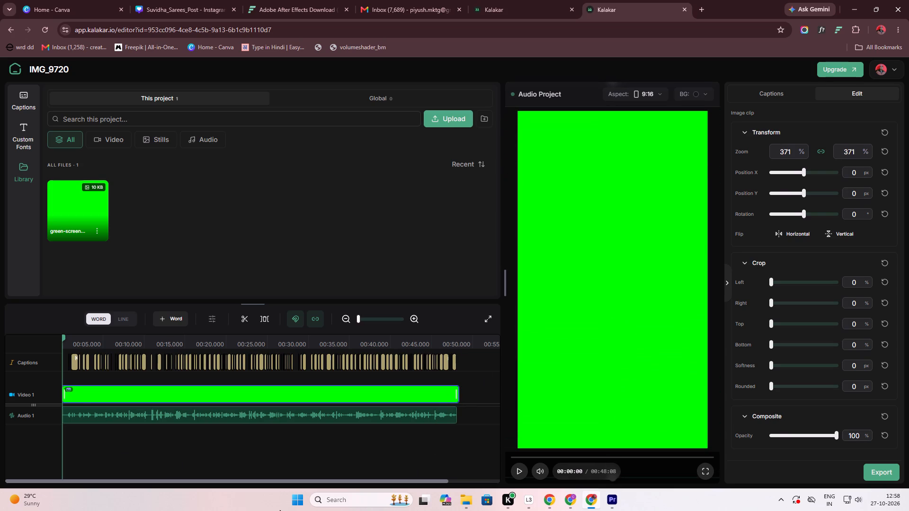
{"action": "left_click_drag", "start_coordinate": [280, 510], "coordinate": [280, 507]}
{"action": "left_click", "coordinate": [226, 452]}
Play the opening captions over the green background, and return the playhead to the first caption, "Jai Shree Krishna".
{"action": "key", "text": "space"}
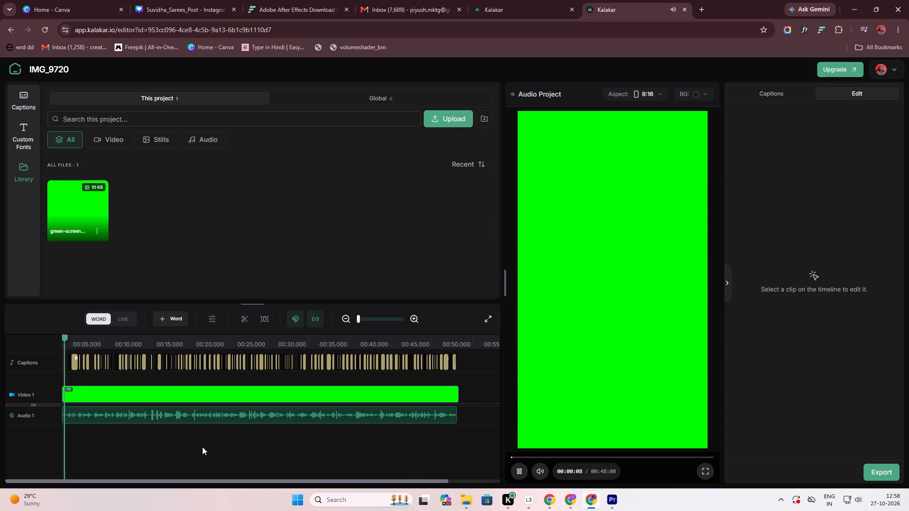
{"action": "key", "text": "space"}
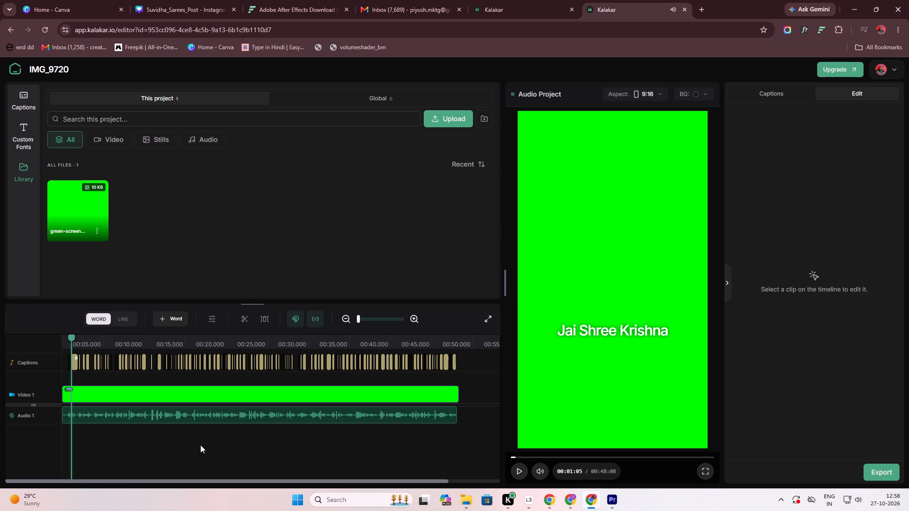
{"action": "key", "text": "space"}
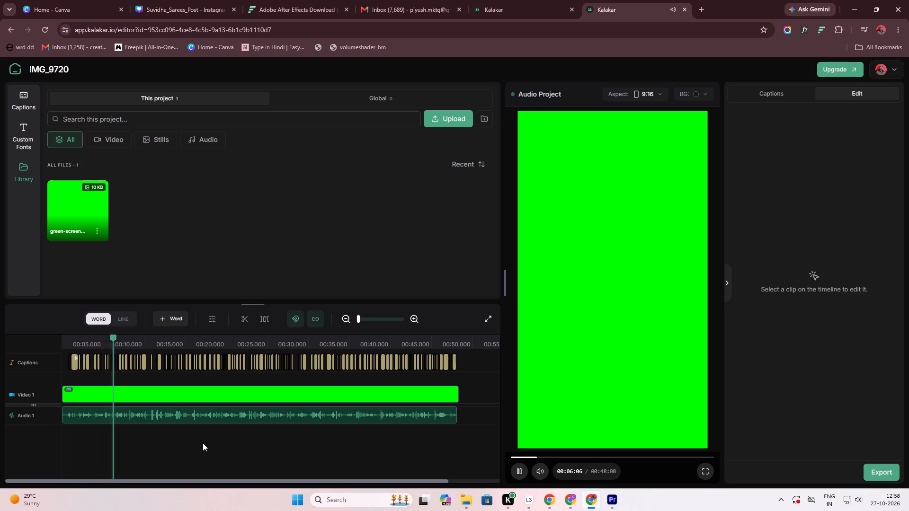
{"action": "key", "text": "space"}
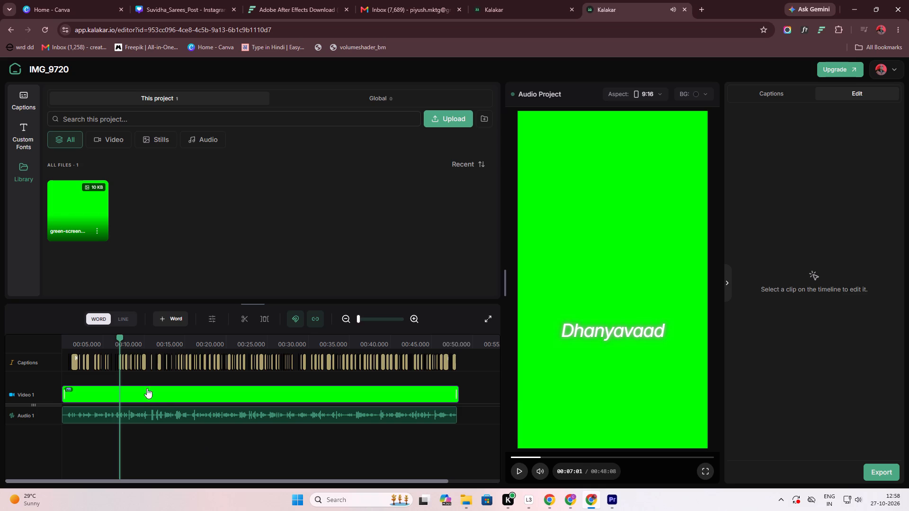
{"action": "left_click_drag", "start_coordinate": [119, 336], "coordinate": [74, 350]}
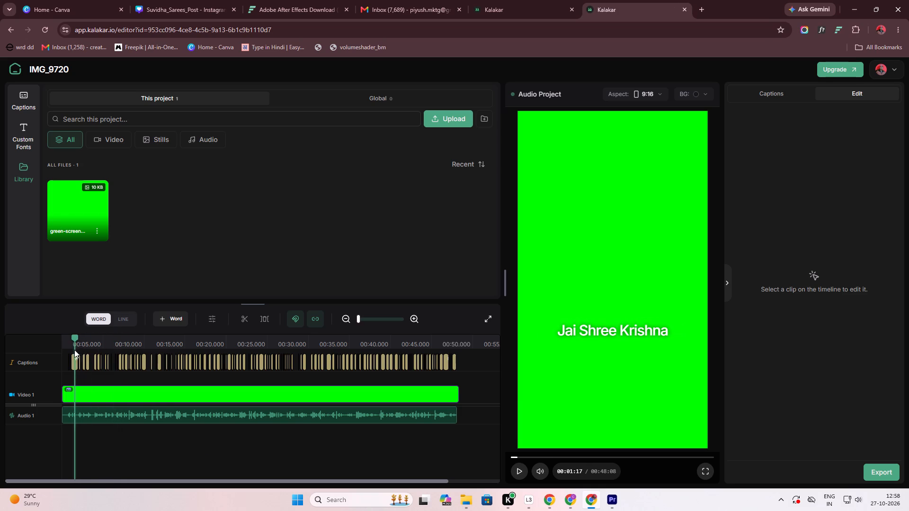
{"action": "left_click_drag", "start_coordinate": [74, 350], "coordinate": [75, 359]}
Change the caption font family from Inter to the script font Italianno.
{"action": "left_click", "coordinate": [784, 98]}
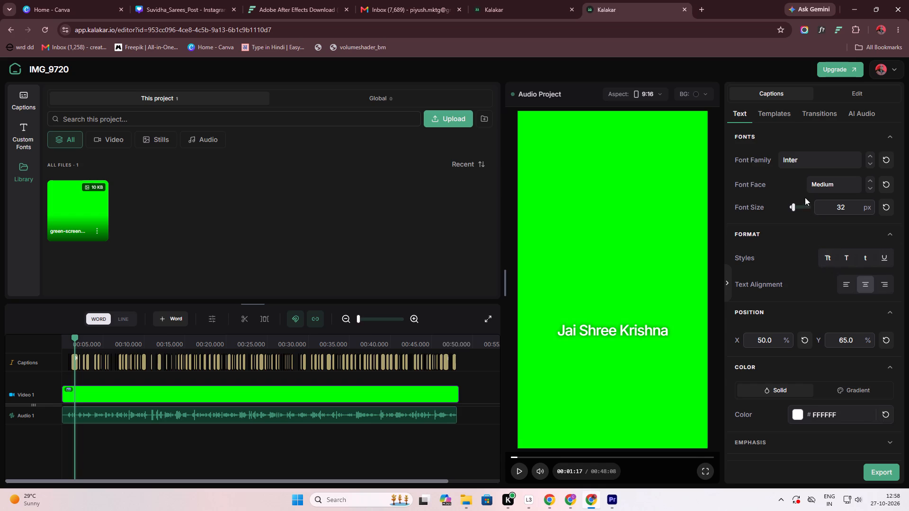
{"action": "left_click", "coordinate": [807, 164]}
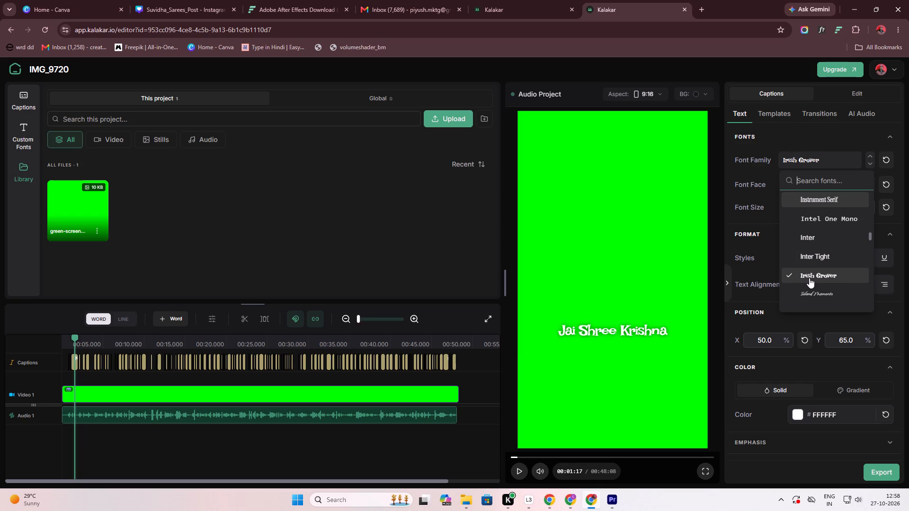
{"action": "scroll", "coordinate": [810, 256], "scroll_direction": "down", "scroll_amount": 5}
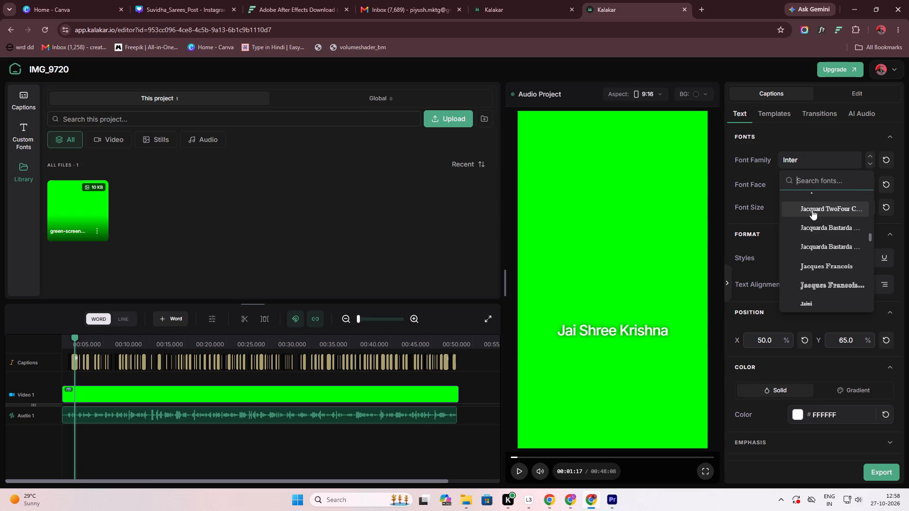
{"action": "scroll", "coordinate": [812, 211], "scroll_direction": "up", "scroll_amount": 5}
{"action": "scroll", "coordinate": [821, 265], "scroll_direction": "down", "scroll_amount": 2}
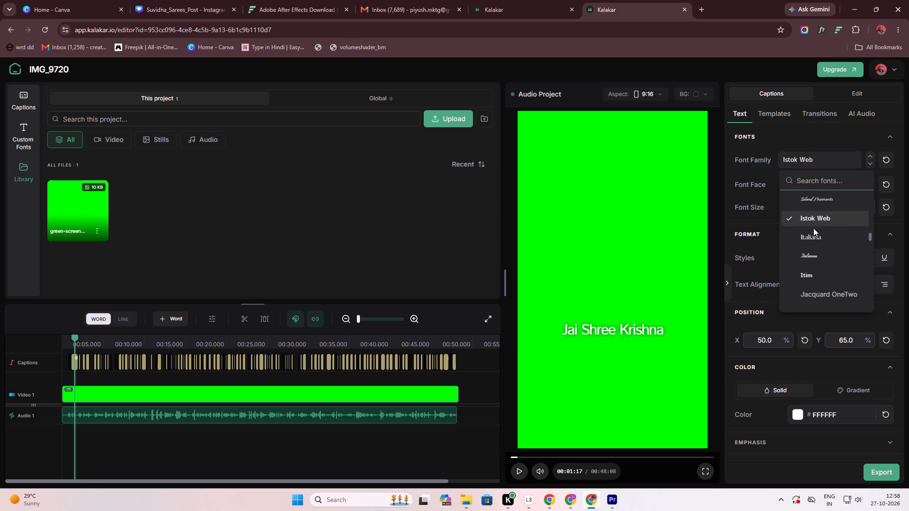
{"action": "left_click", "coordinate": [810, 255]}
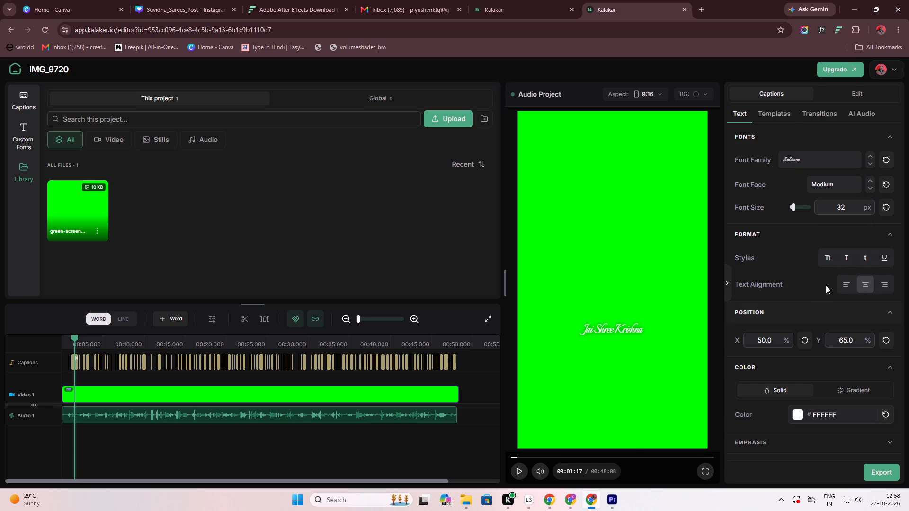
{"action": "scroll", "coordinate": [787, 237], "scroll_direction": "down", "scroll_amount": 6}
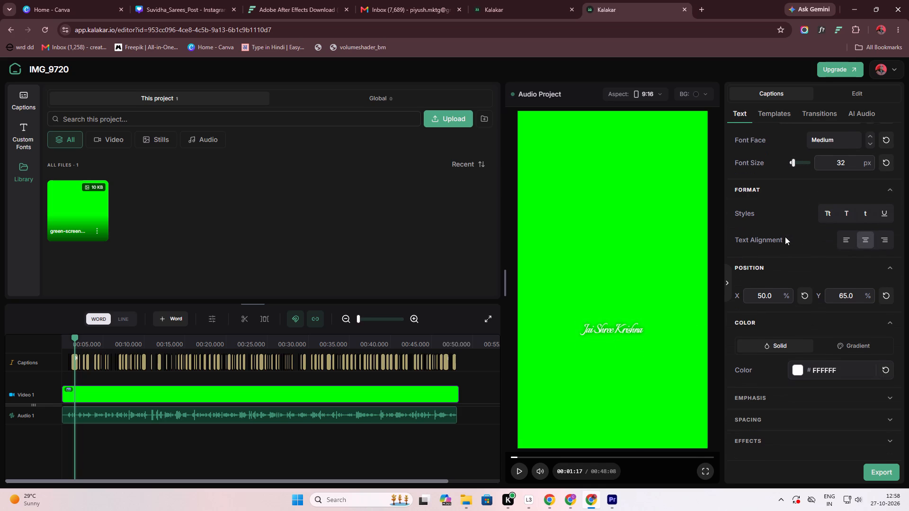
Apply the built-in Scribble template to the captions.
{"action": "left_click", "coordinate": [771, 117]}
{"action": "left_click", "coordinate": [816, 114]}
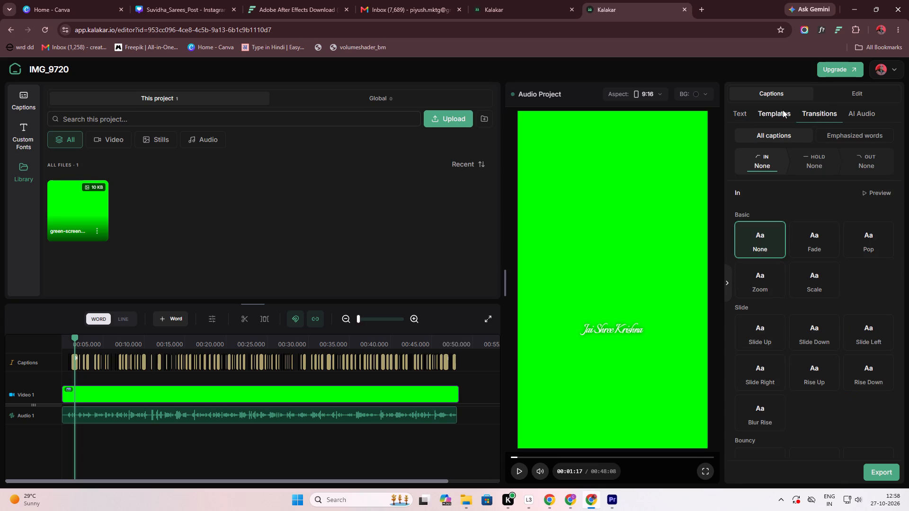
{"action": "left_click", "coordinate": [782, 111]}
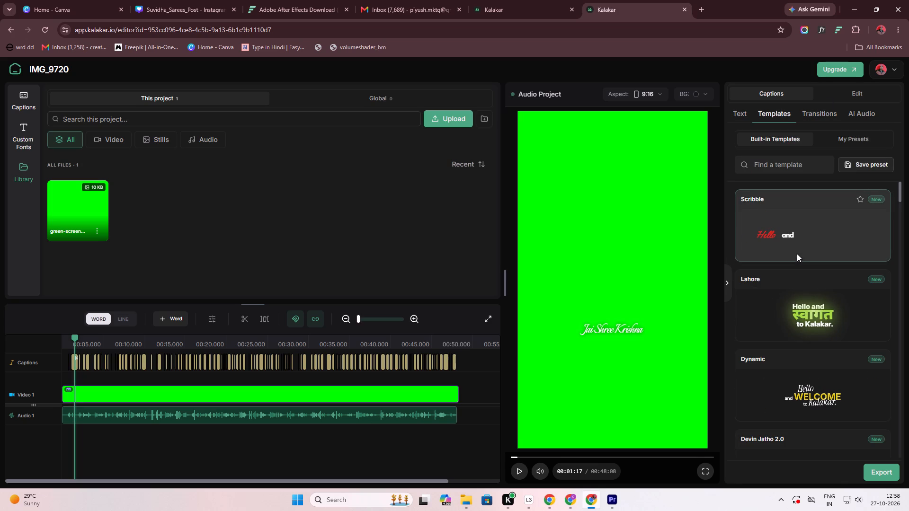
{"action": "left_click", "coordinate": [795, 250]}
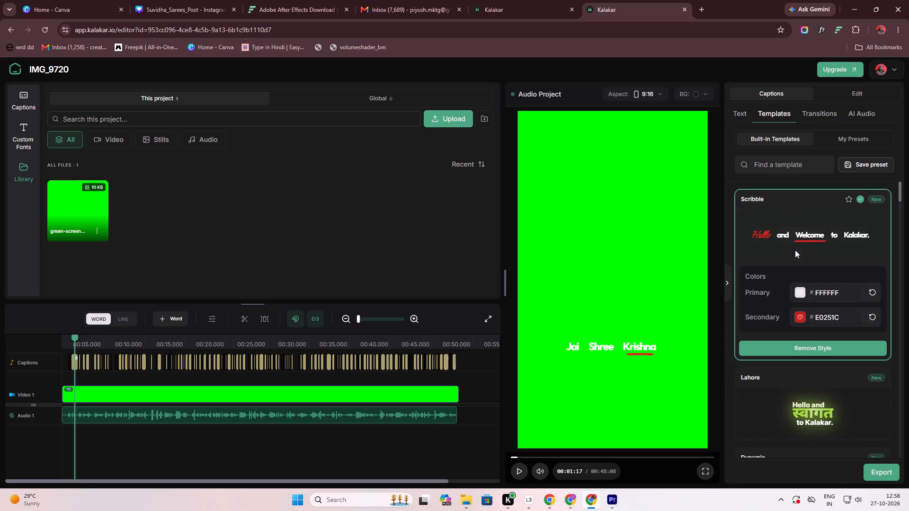
Apply the built-in Lahore template to the captions and preview it on the opening lines.
{"action": "scroll", "coordinate": [793, 243], "scroll_direction": "down", "scroll_amount": 5}
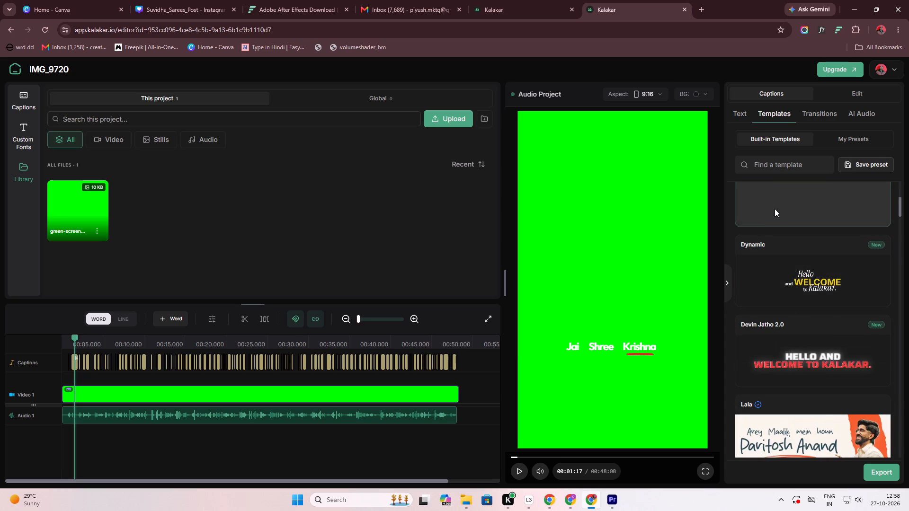
{"action": "left_click", "coordinate": [775, 209]}
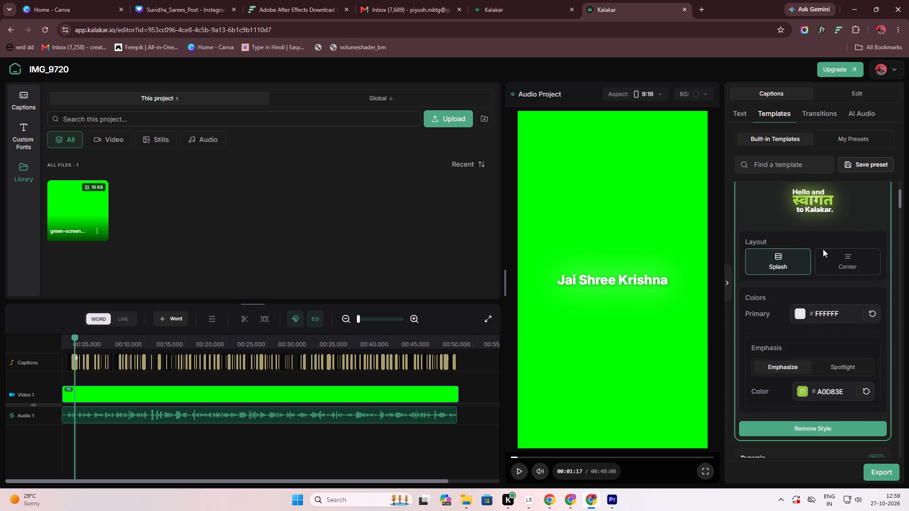
{"action": "key", "text": "space"}
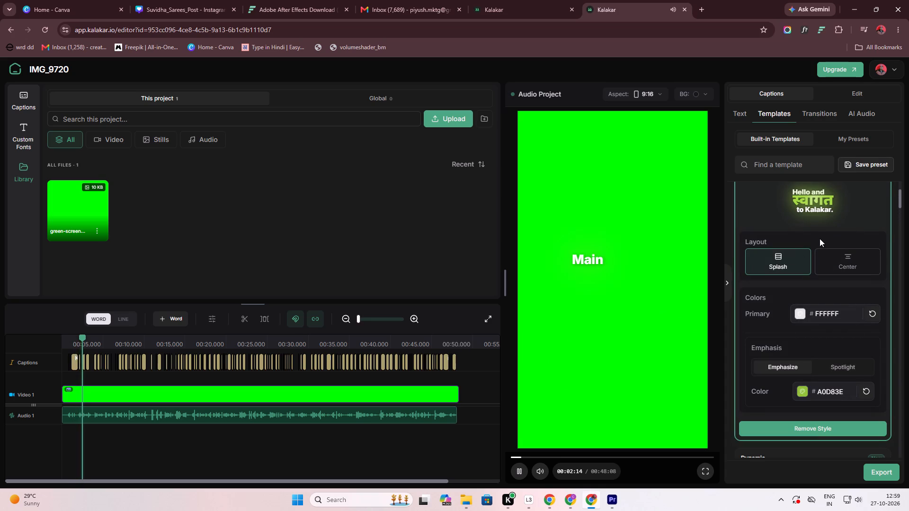
{"action": "key", "text": "space"}
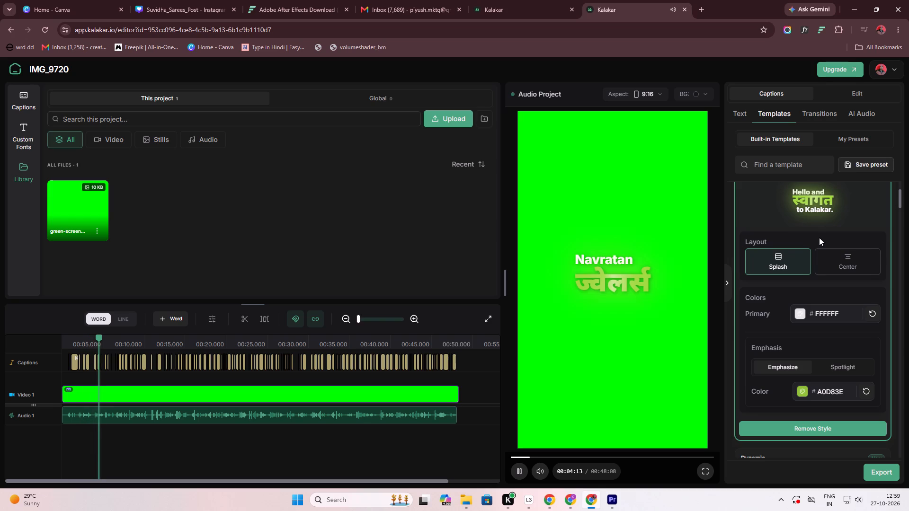
{"action": "left_click_drag", "start_coordinate": [100, 338], "coordinate": [98, 337]}
{"action": "left_click_drag", "start_coordinate": [98, 337], "coordinate": [85, 334]}
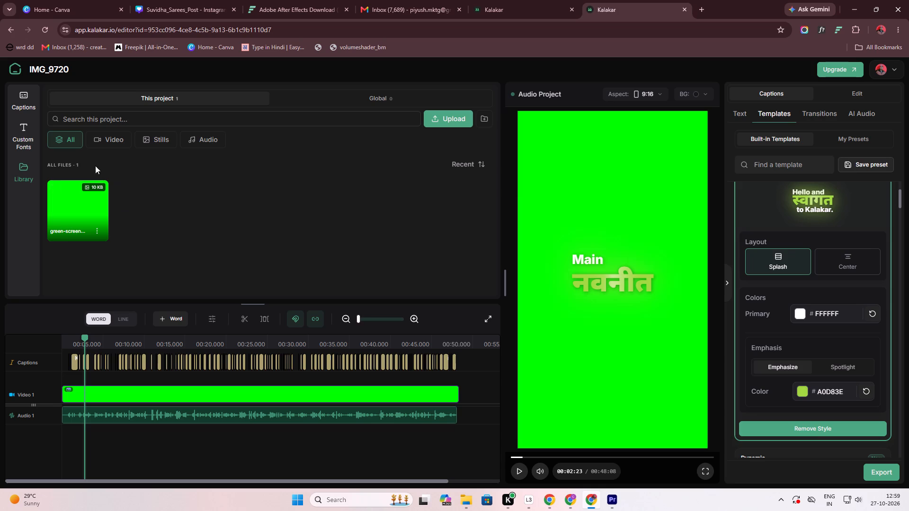
Replace the emphasized name in caption 2 with "Aditi" and play back the edited caption.
{"action": "left_click", "coordinate": [23, 98]}
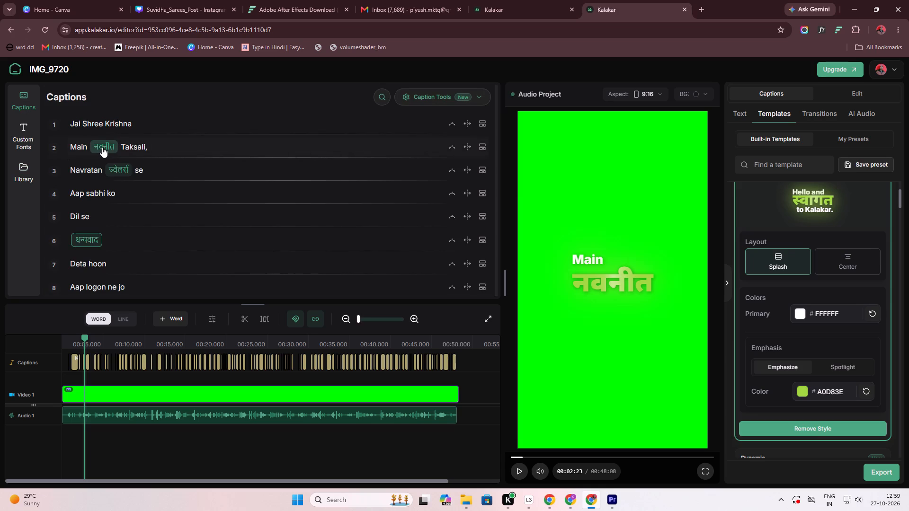
{"action": "left_click", "coordinate": [105, 147]}
{"action": "left_click", "coordinate": [105, 147]}
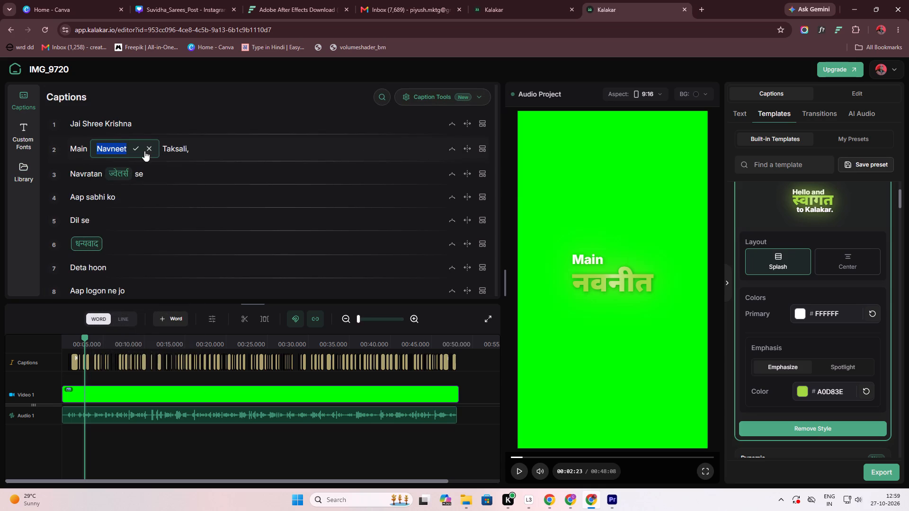
{"action": "left_click", "coordinate": [125, 148]}
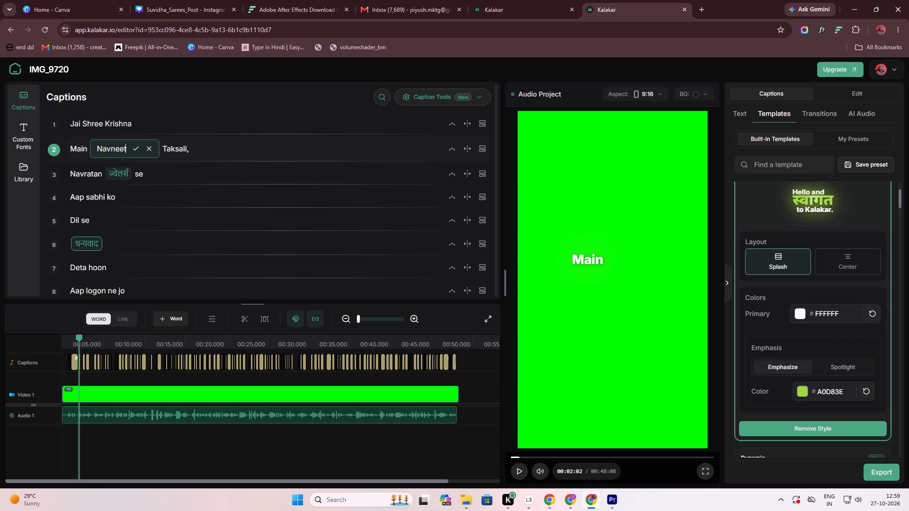
{"action": "key", "text": "BackSpace"}
{"action": "key", "text": "BackSpace"}
{"action": "key", "text": "BackSpace"}
{"action": "key", "text": "BackSpace"}
{"action": "key", "text": "BackSpace"}
{"action": "key", "text": "BackSpace"}
{"action": "key", "text": "BackSpace"}
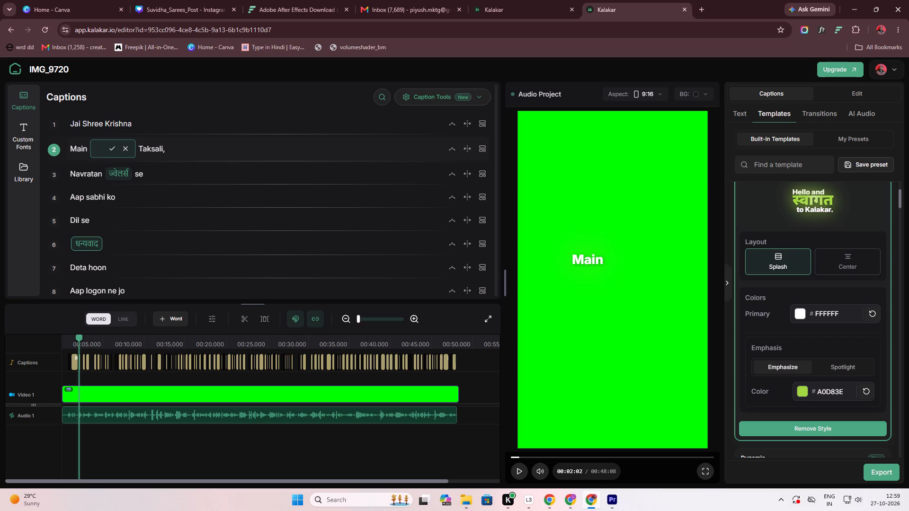
{"action": "key", "text": "a"}
{"action": "key", "text": "BackSpace"}
{"action": "type", "text": "Aditi"}
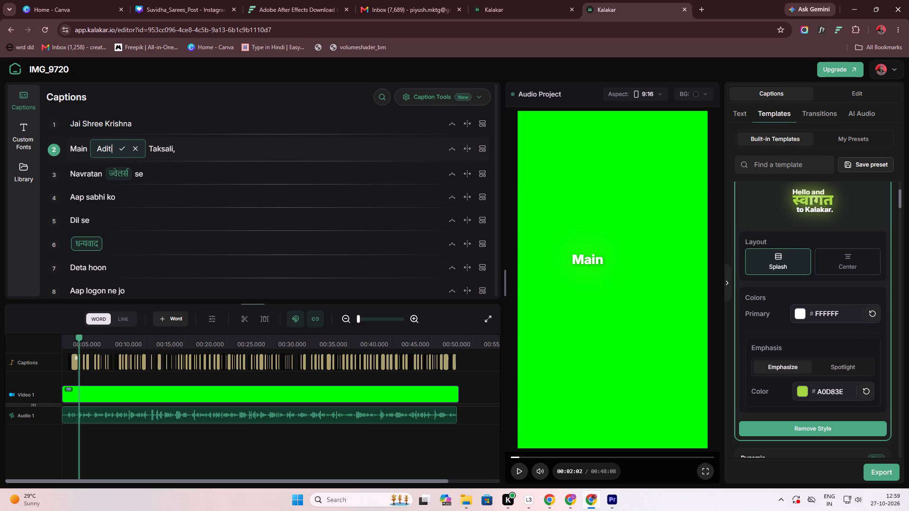
{"action": "left_click", "coordinate": [123, 152]}
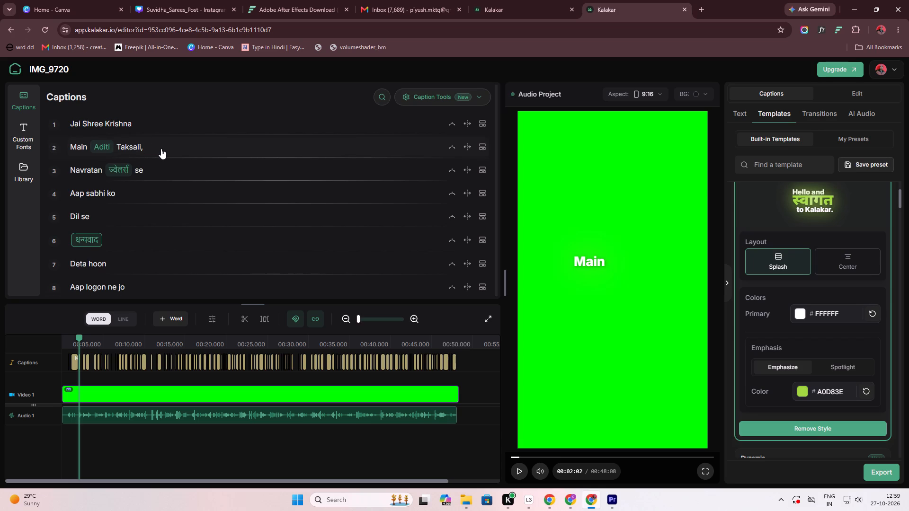
{"action": "key", "text": "space"}
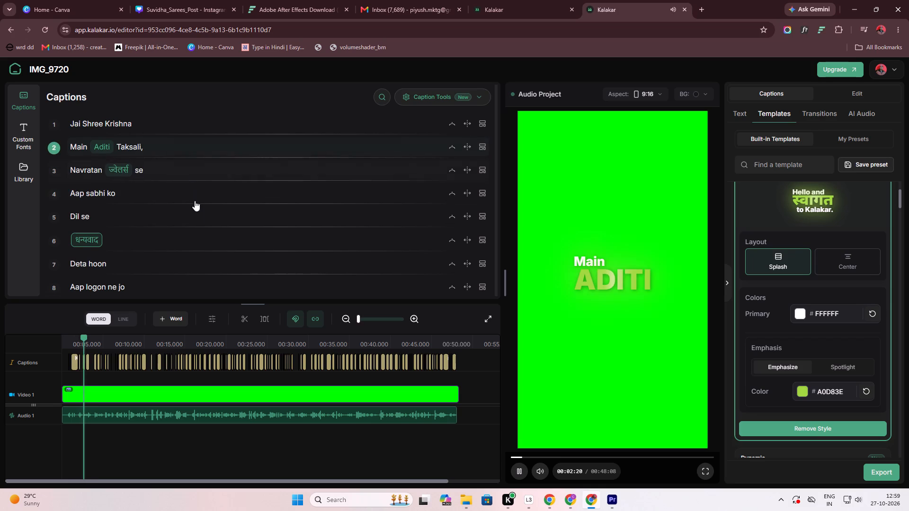
{"action": "key", "text": "space"}
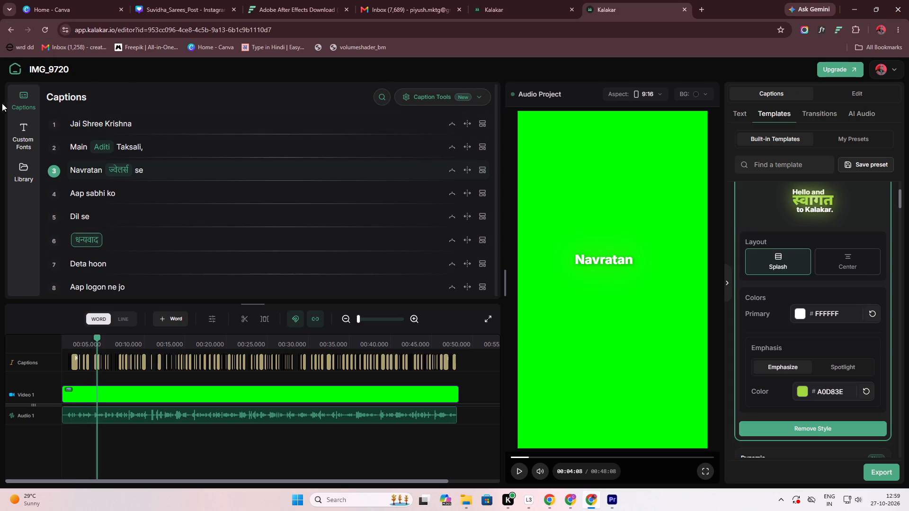
Open the jgh project and play back its opening captions to review the underlined style on "jai shri krishna.".
{"action": "left_click", "coordinate": [9, 30]}
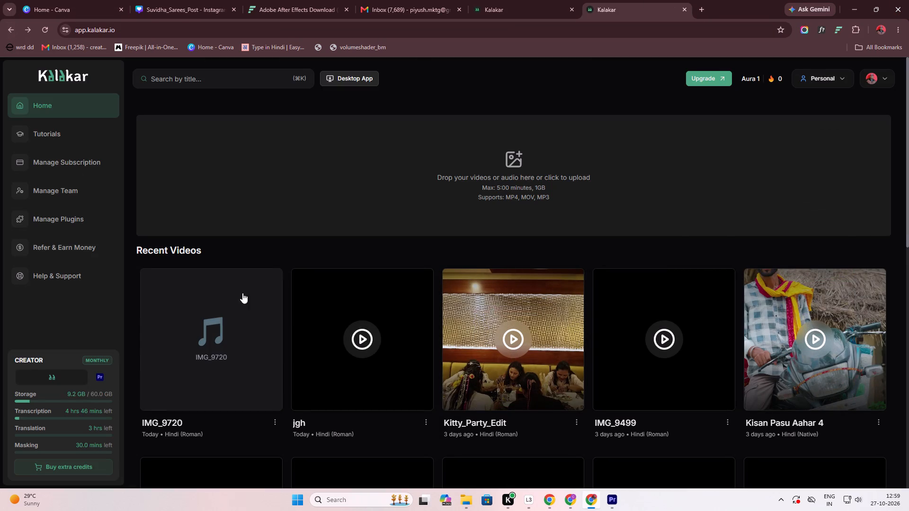
{"action": "left_click", "coordinate": [369, 334]}
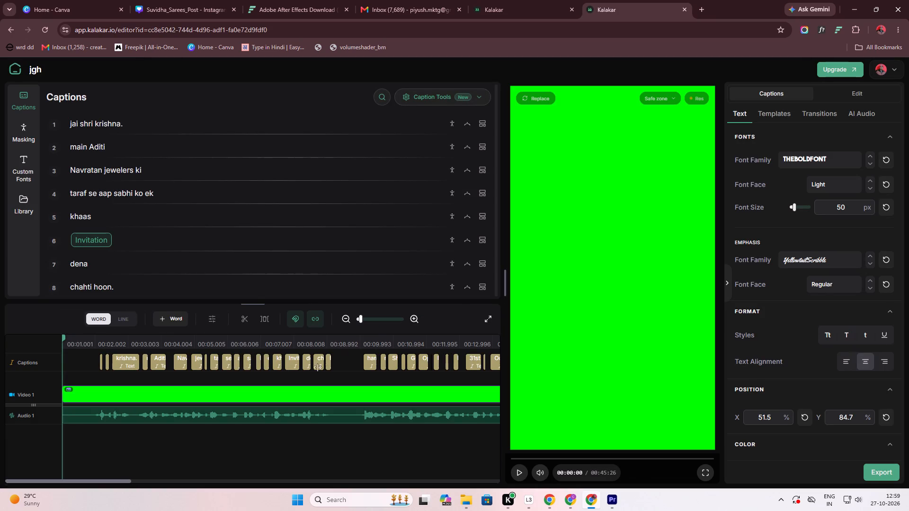
{"action": "key", "text": "space"}
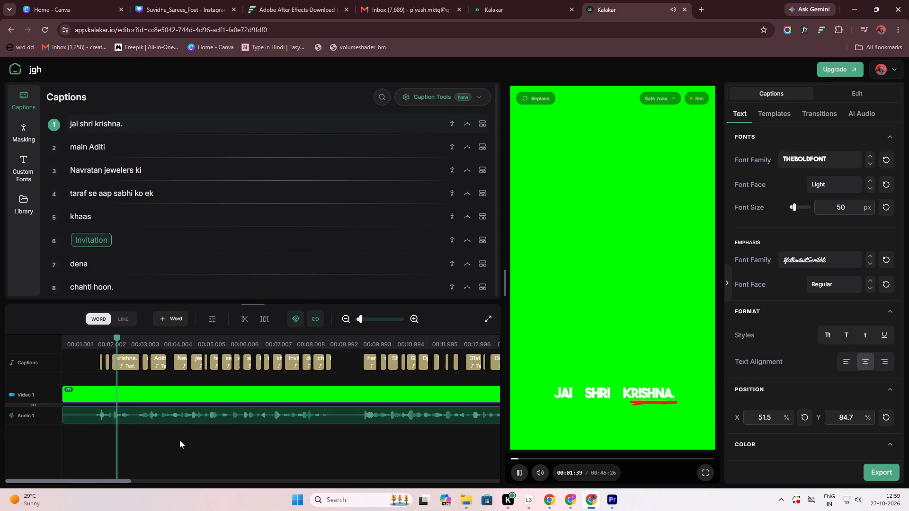
{"action": "key", "text": "space"}
{"action": "key", "text": "space"}
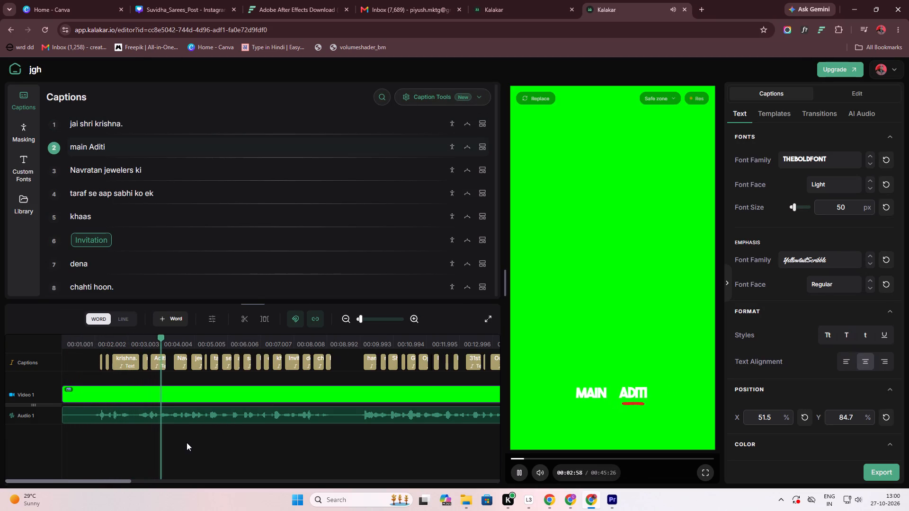
{"action": "key", "text": "space"}
{"action": "left_click_drag", "start_coordinate": [167, 337], "coordinate": [99, 339]}
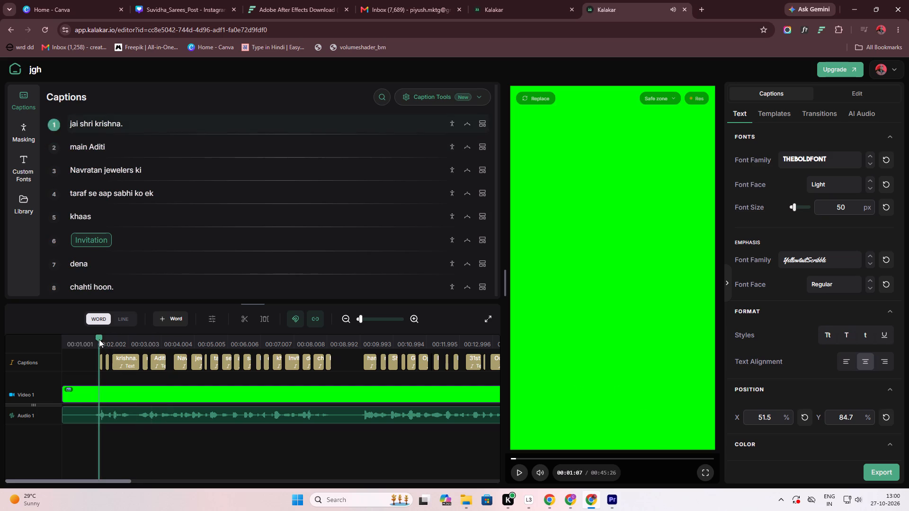
{"action": "left_click_drag", "start_coordinate": [99, 339], "coordinate": [114, 346]}
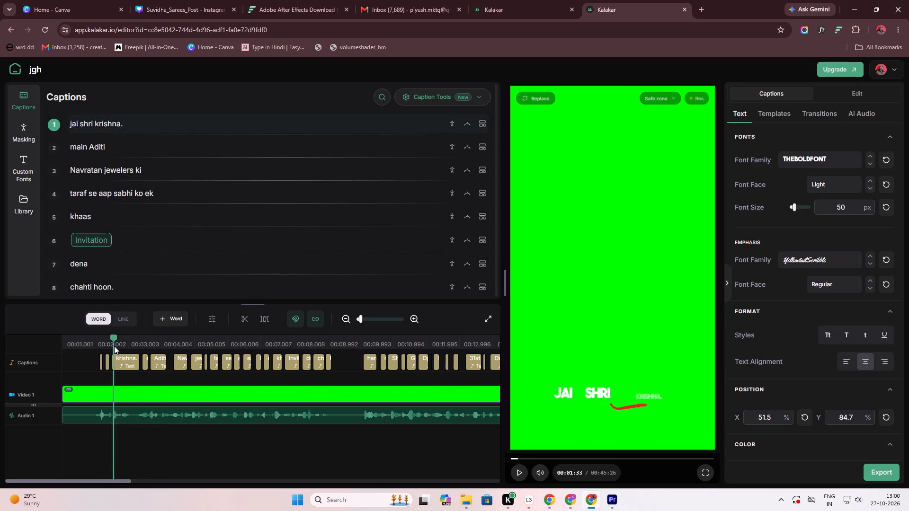
{"action": "left_click_drag", "start_coordinate": [114, 346], "coordinate": [116, 346]}
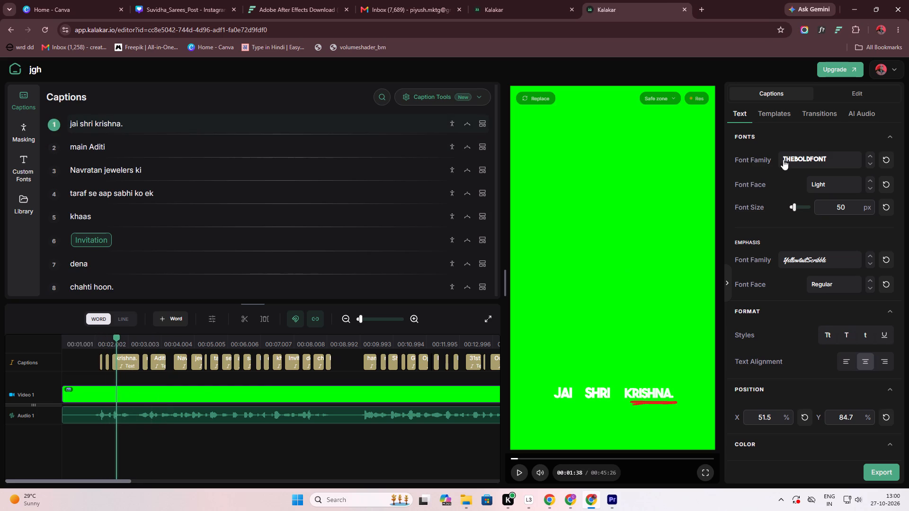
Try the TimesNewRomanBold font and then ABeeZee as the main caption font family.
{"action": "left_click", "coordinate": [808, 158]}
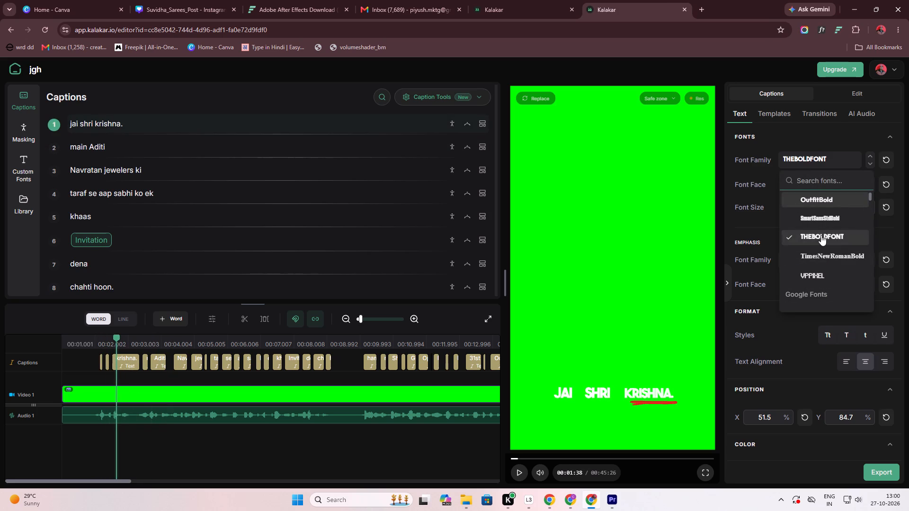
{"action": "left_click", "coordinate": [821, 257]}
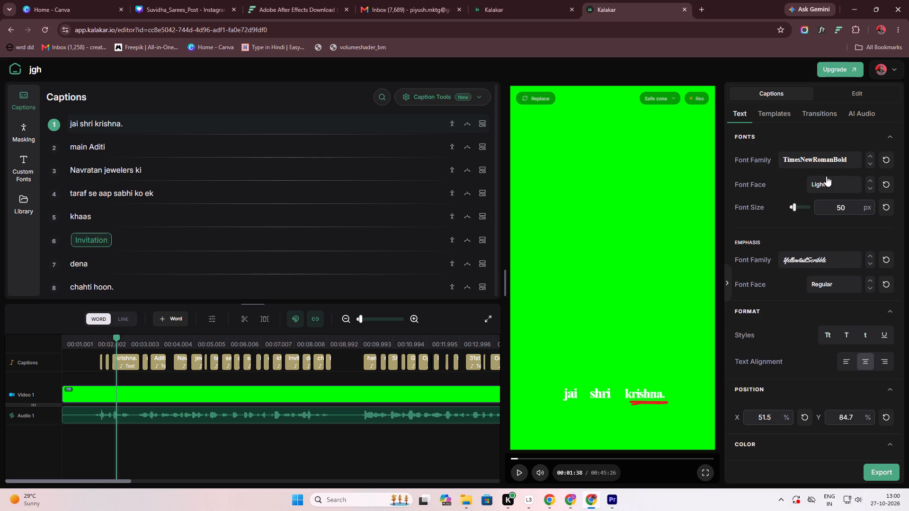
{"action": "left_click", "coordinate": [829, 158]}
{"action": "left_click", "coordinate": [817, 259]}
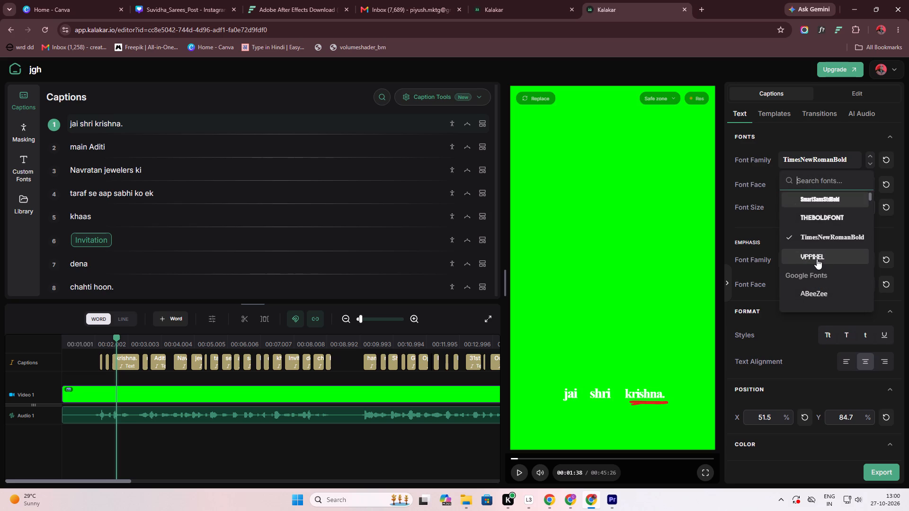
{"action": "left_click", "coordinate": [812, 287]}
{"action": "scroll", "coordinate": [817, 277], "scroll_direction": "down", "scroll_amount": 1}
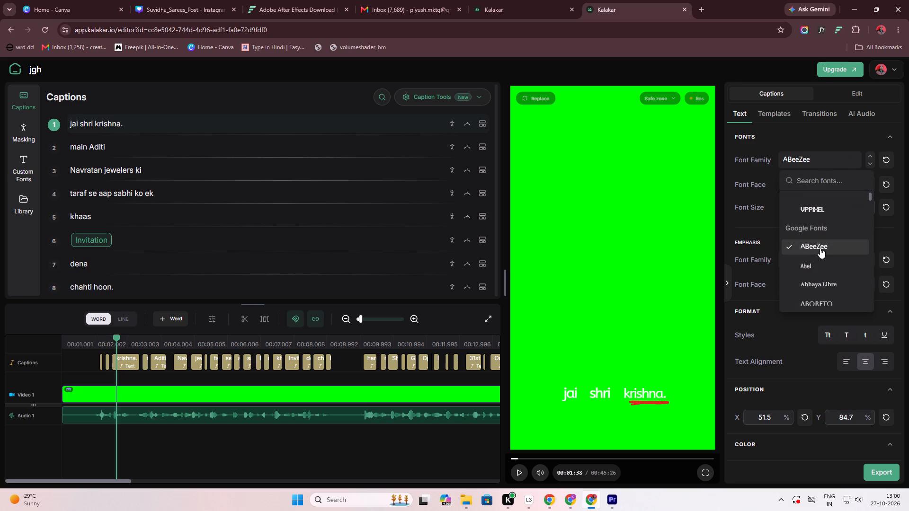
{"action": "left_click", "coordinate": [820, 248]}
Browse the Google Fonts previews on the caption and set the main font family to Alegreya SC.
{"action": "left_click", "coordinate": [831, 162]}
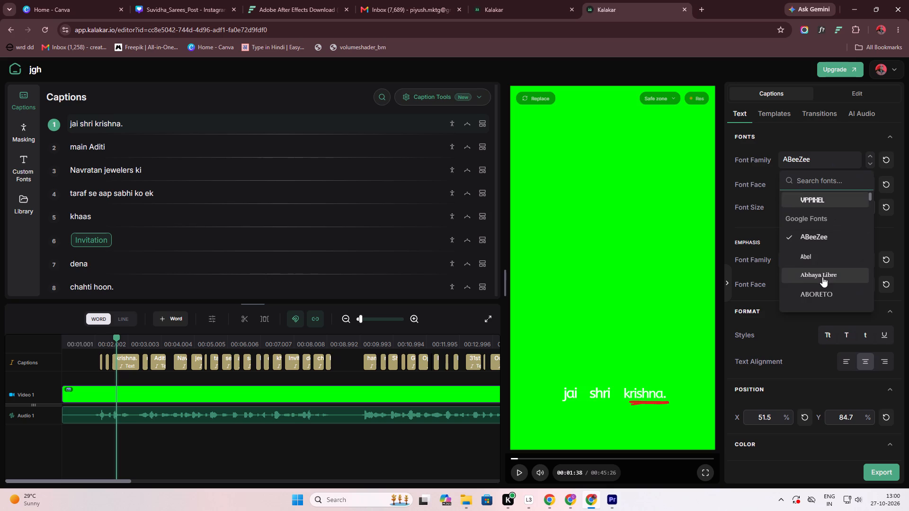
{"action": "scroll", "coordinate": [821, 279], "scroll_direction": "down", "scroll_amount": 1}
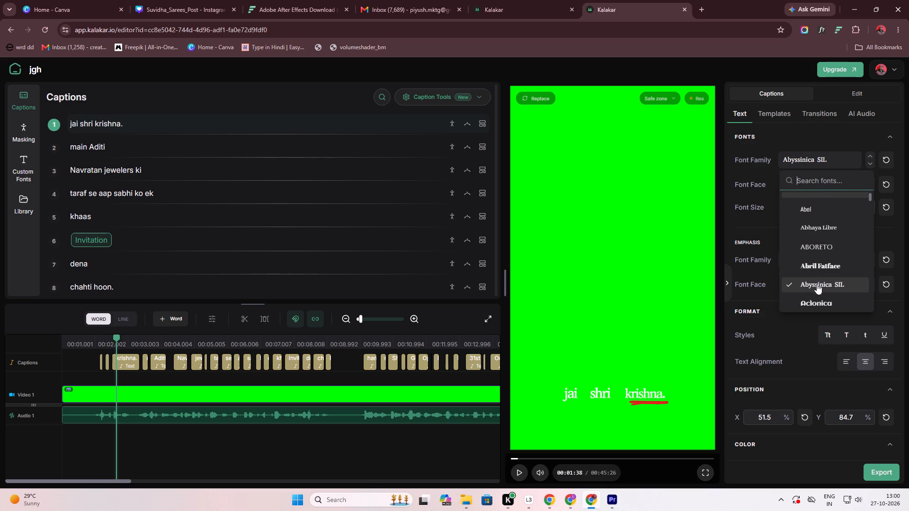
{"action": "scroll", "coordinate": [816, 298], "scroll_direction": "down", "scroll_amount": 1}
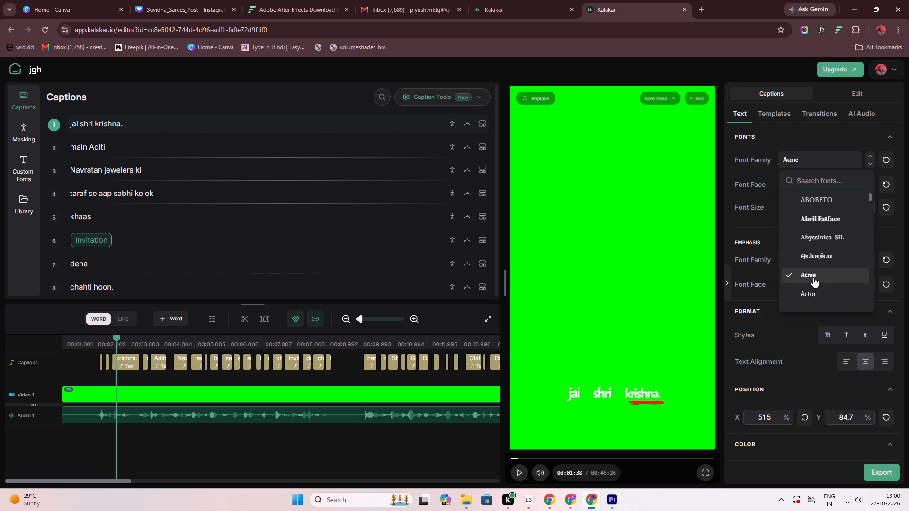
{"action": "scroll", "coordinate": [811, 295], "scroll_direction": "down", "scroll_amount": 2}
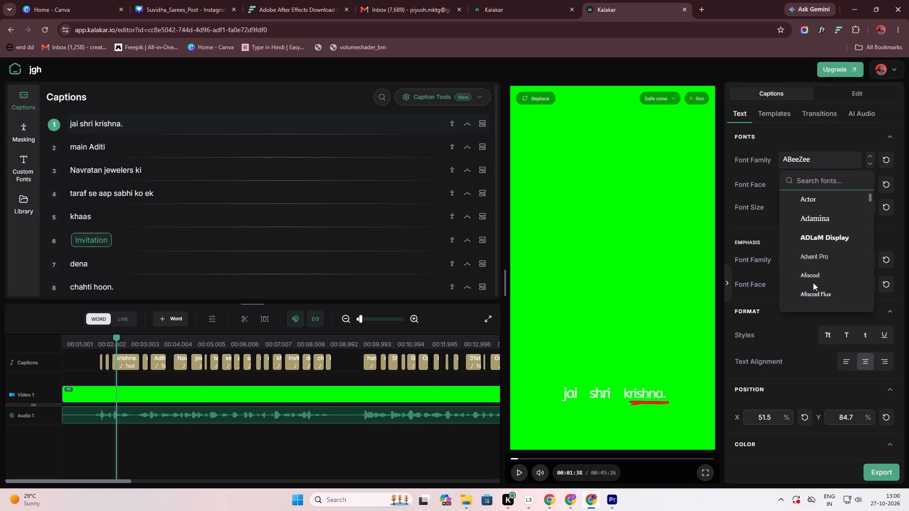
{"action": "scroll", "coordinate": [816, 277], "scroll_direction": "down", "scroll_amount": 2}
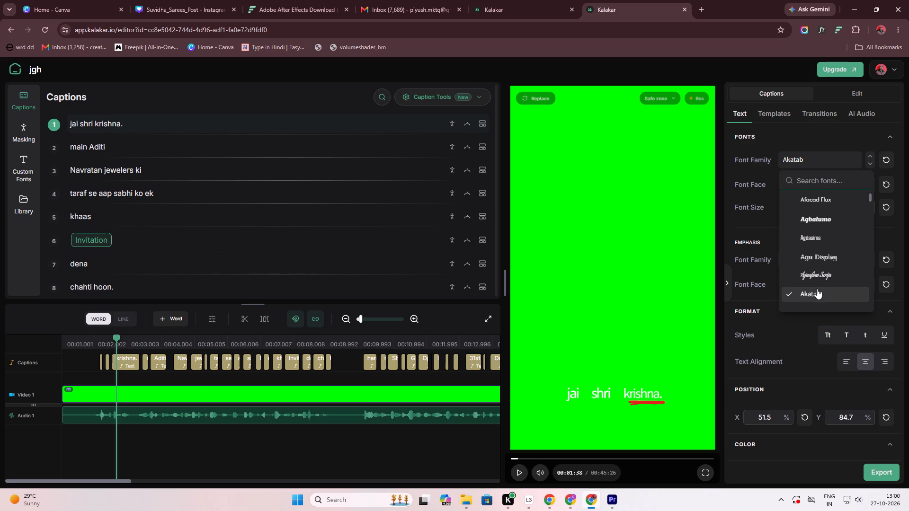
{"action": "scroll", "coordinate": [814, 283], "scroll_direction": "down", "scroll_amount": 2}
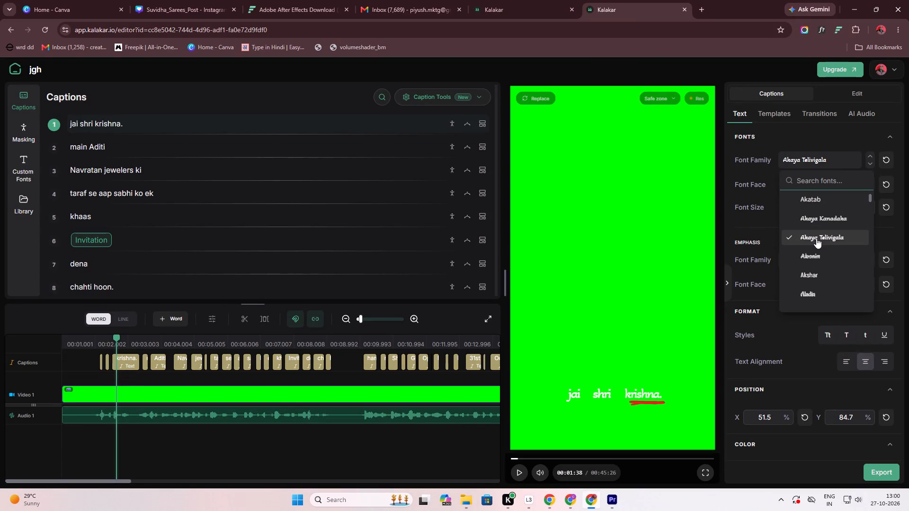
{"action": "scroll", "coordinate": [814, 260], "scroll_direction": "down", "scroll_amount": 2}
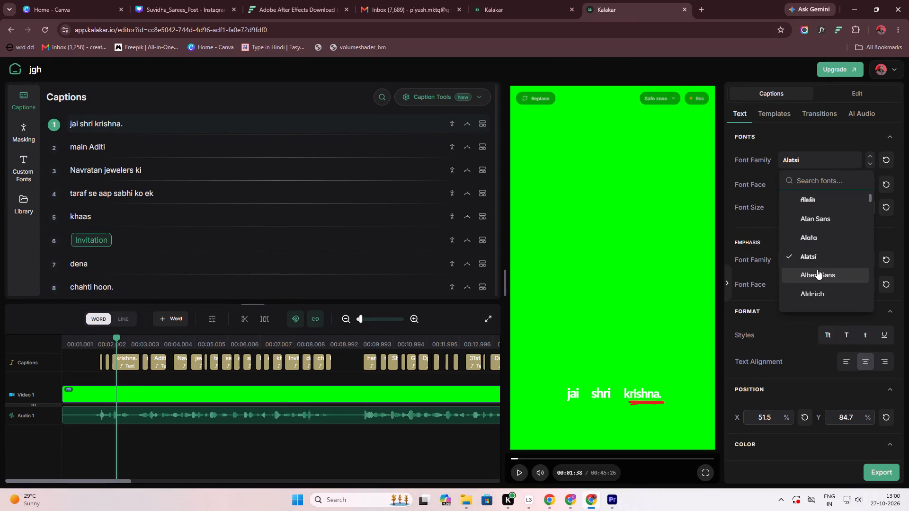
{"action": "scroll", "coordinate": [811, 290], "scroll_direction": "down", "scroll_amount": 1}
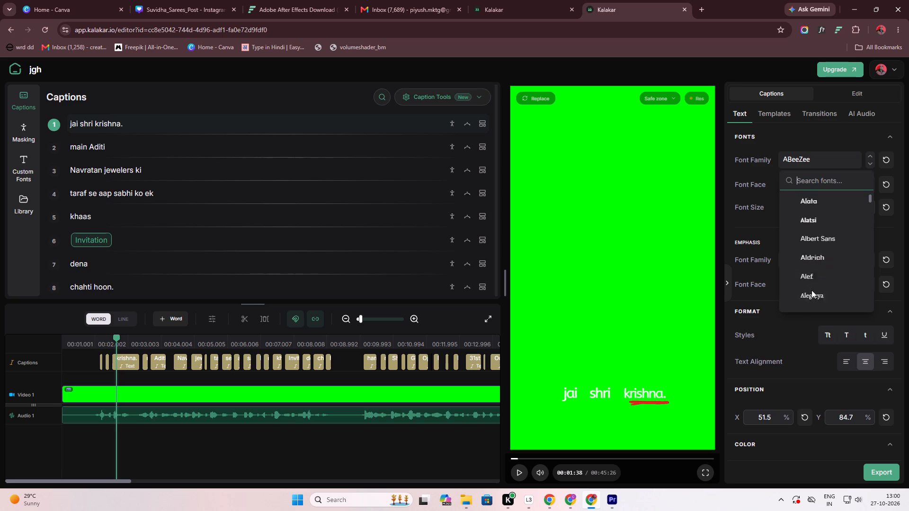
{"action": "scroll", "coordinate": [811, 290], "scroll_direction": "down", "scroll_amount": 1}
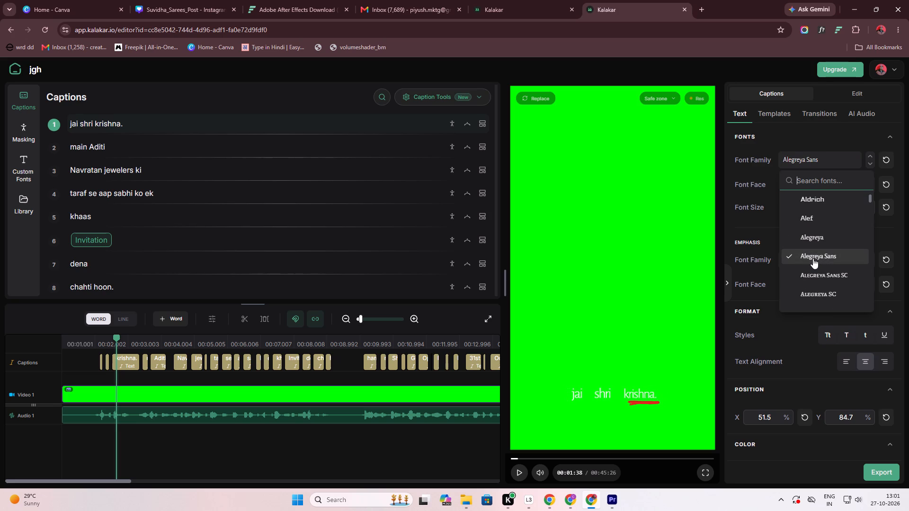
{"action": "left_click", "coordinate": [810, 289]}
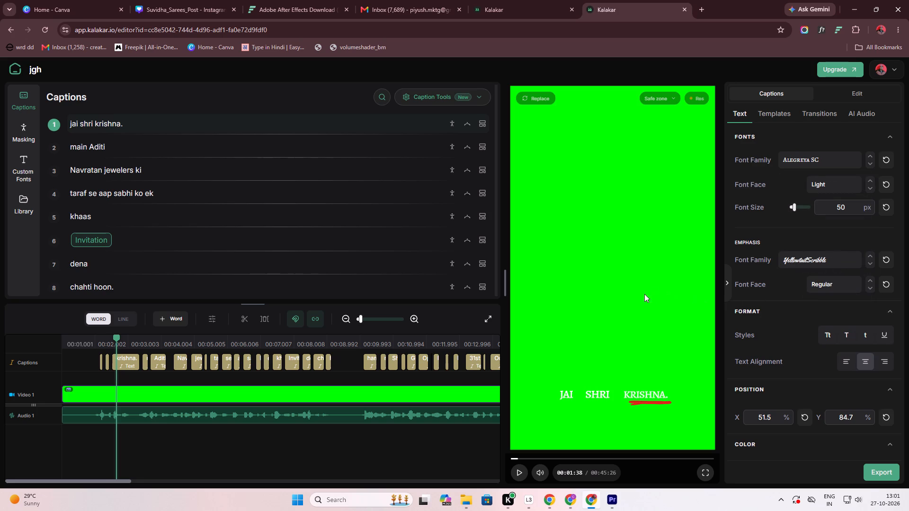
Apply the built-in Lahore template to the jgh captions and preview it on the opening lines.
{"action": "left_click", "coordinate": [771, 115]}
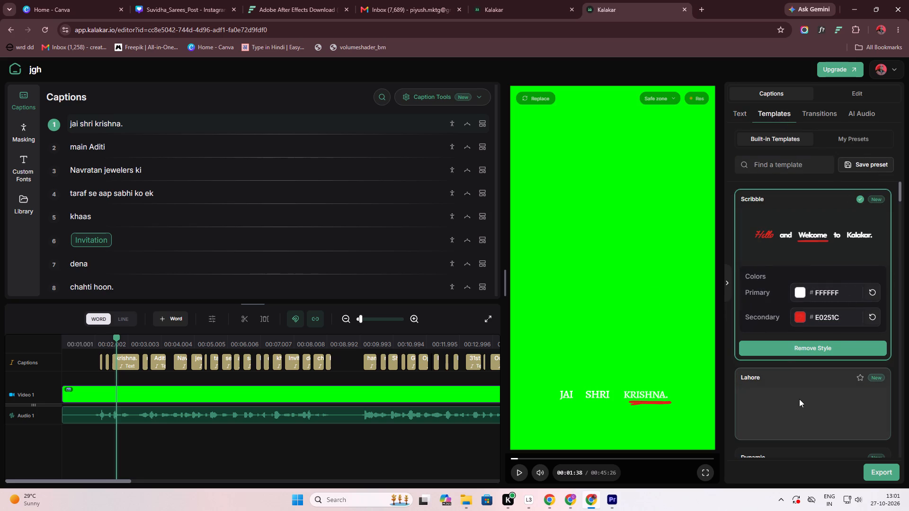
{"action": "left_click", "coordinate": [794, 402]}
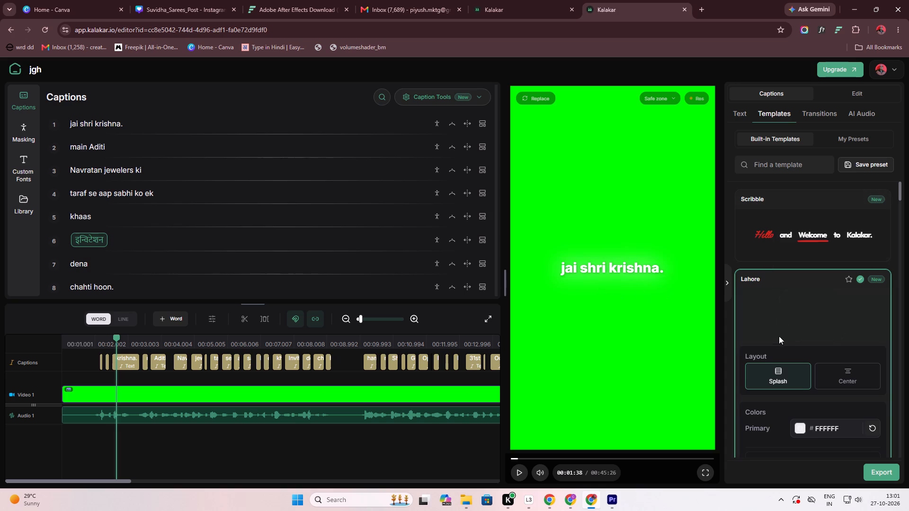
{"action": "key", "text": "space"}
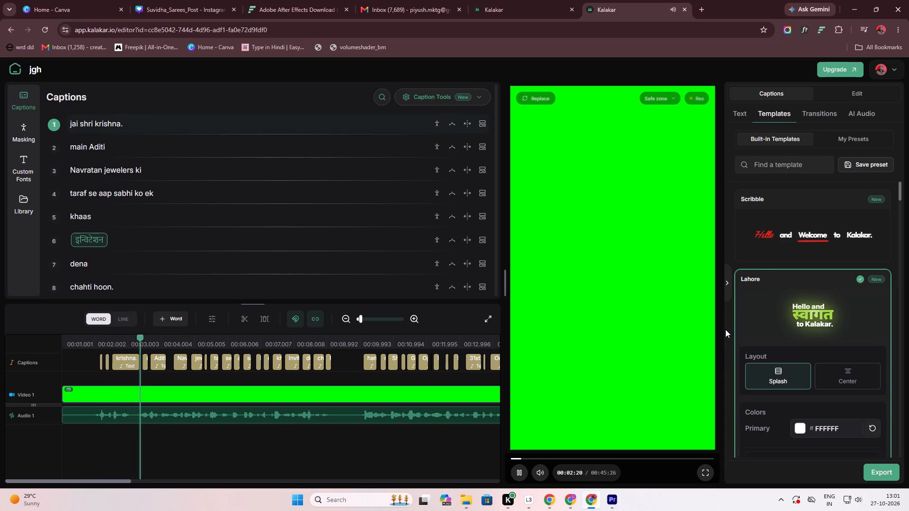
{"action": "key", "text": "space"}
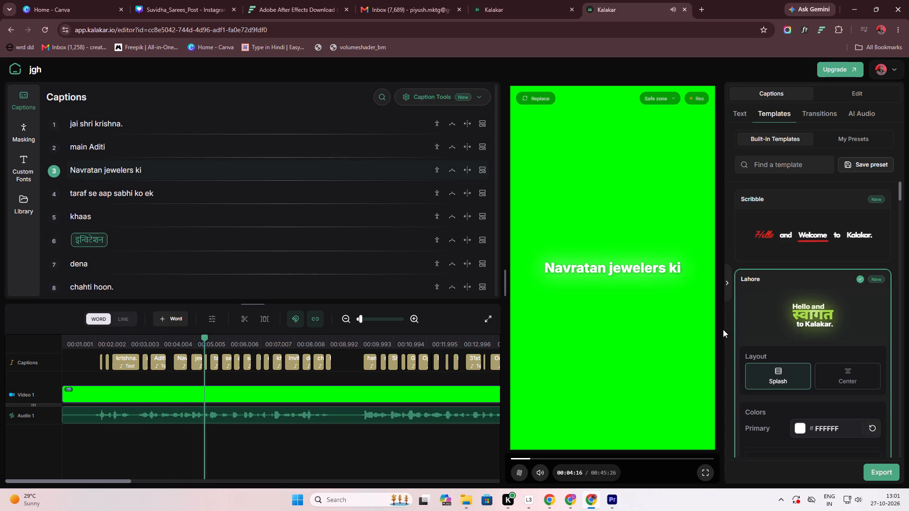
Apply the built-in Dynamic template to the jgh captions and preview it briefly.
{"action": "scroll", "coordinate": [829, 330], "scroll_direction": "down", "scroll_amount": 7}
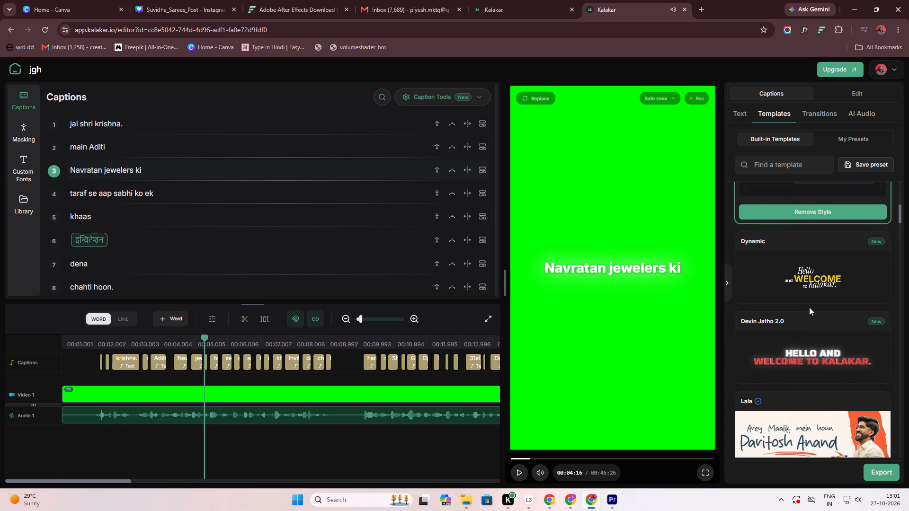
{"action": "left_click", "coordinate": [784, 276]}
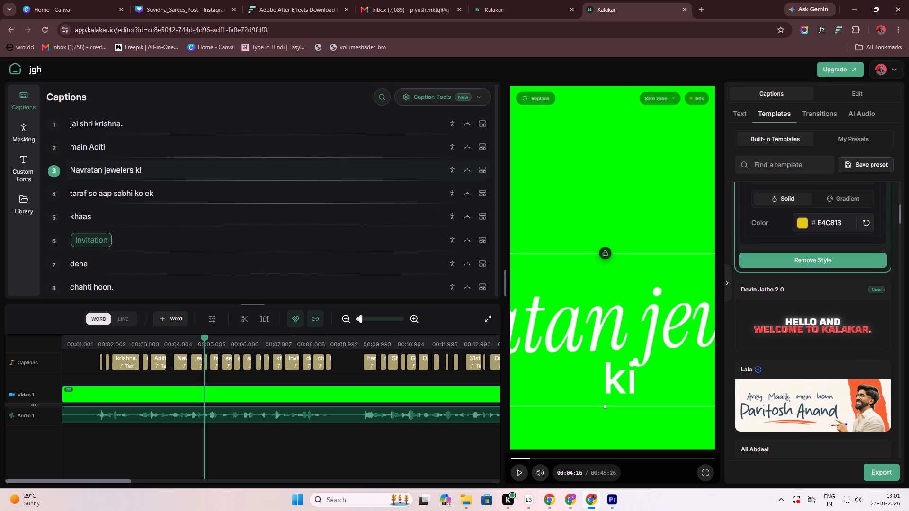
{"action": "key", "text": "space"}
{"action": "key", "text": "space"}
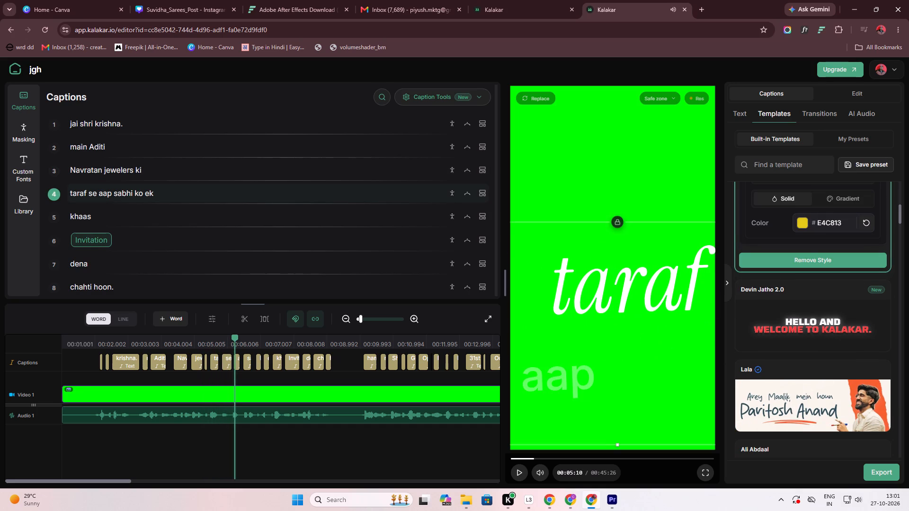
Reduce the primary font size of the captions to 16 px.
{"action": "scroll", "coordinate": [829, 190], "scroll_direction": "up", "scroll_amount": 6}
{"action": "scroll", "coordinate": [845, 239], "scroll_direction": "up", "scroll_amount": 9}
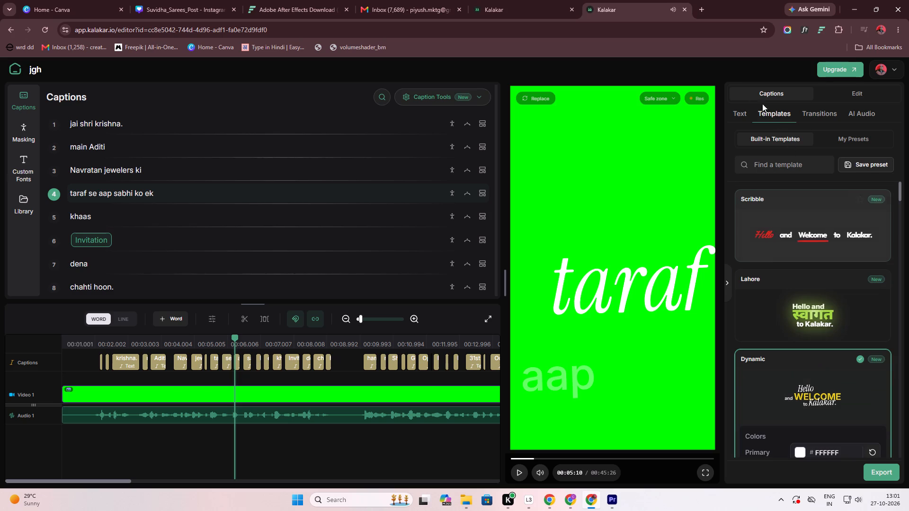
{"action": "left_click", "coordinate": [741, 114]}
{"action": "left_click_drag", "start_coordinate": [844, 223], "coordinate": [821, 223]}
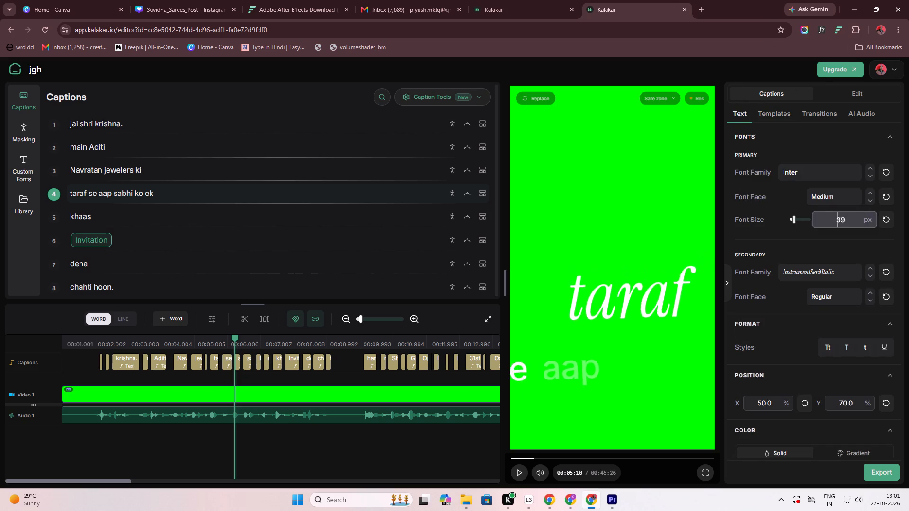
{"action": "left_click_drag", "start_coordinate": [821, 223], "coordinate": [806, 232]}
Play back the resized captions from near the start through the "Grand" caption, then return to the beginning.
{"action": "left_click_drag", "start_coordinate": [236, 334], "coordinate": [143, 355]}
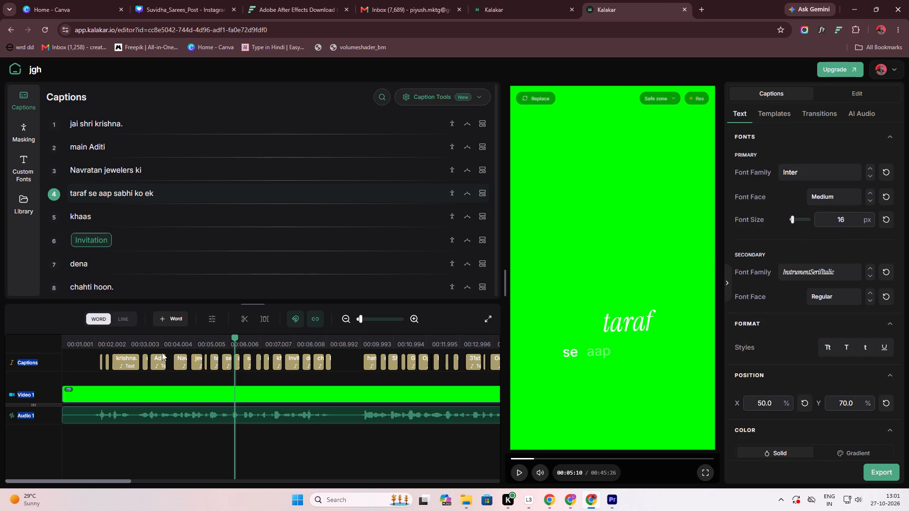
{"action": "left_click_drag", "start_coordinate": [231, 336], "coordinate": [226, 340]}
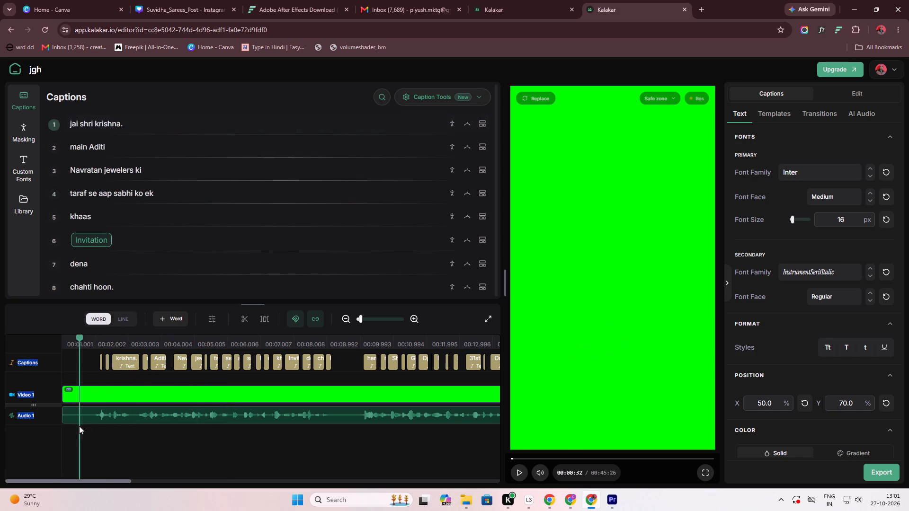
{"action": "left_click", "coordinate": [93, 419]}
{"action": "key", "text": "space"}
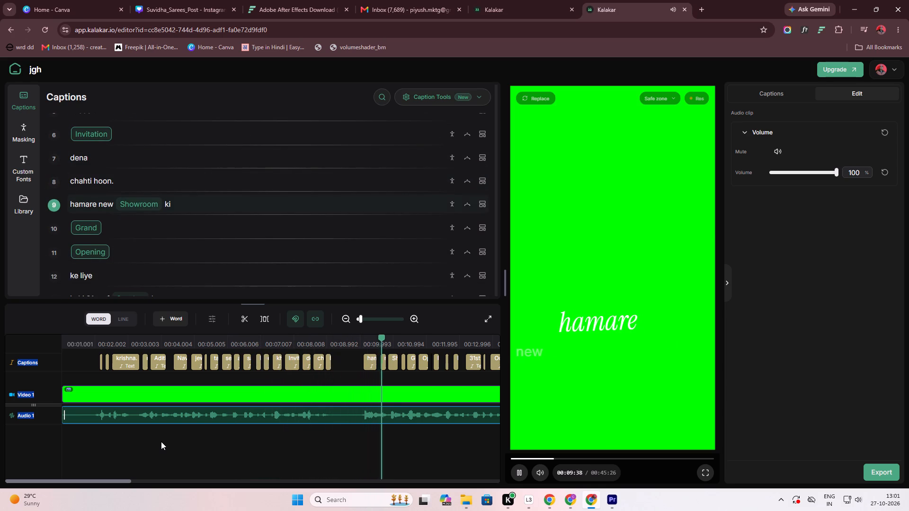
{"action": "key", "text": "space"}
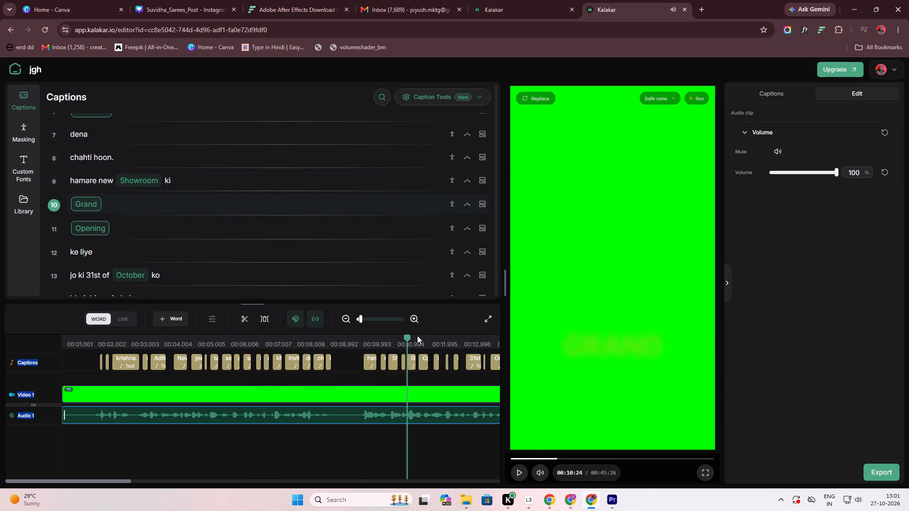
{"action": "left_click_drag", "start_coordinate": [411, 335], "coordinate": [390, 345]}
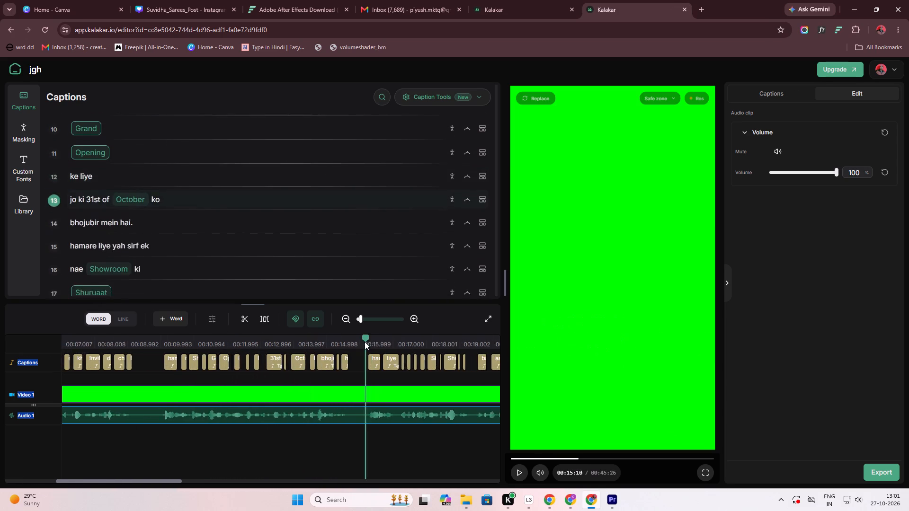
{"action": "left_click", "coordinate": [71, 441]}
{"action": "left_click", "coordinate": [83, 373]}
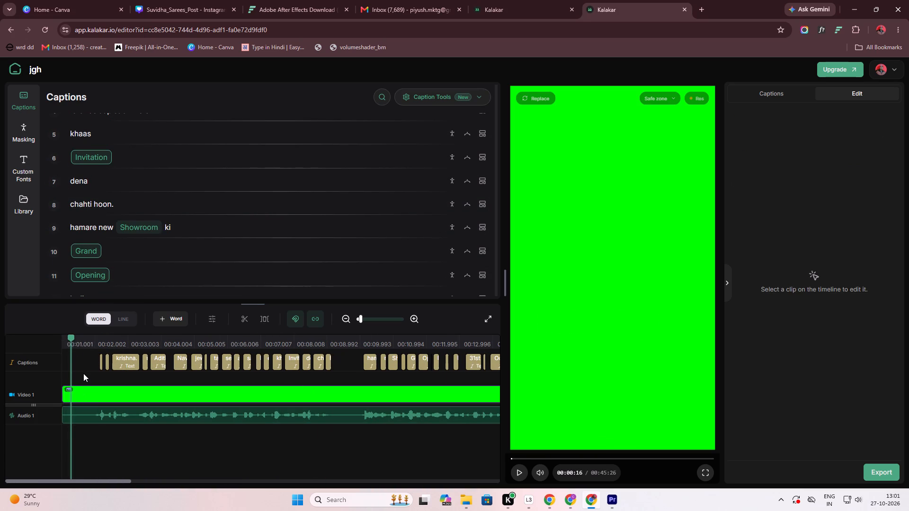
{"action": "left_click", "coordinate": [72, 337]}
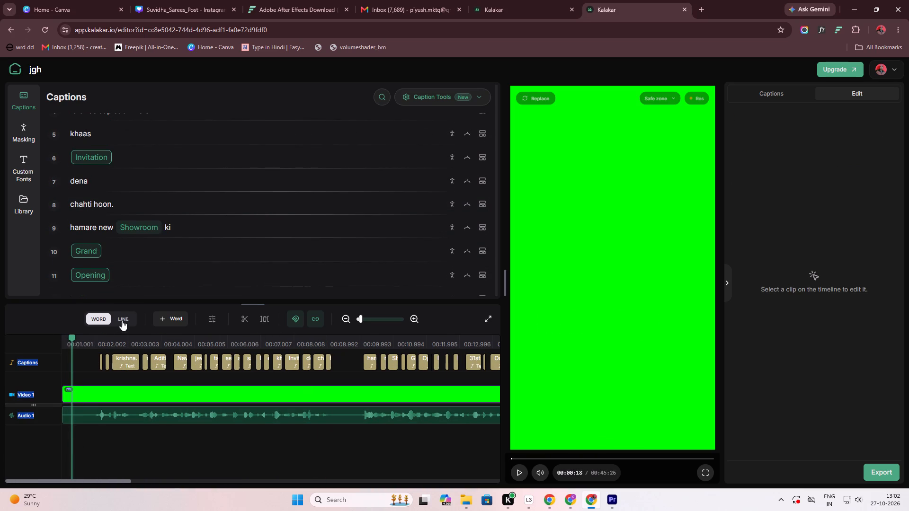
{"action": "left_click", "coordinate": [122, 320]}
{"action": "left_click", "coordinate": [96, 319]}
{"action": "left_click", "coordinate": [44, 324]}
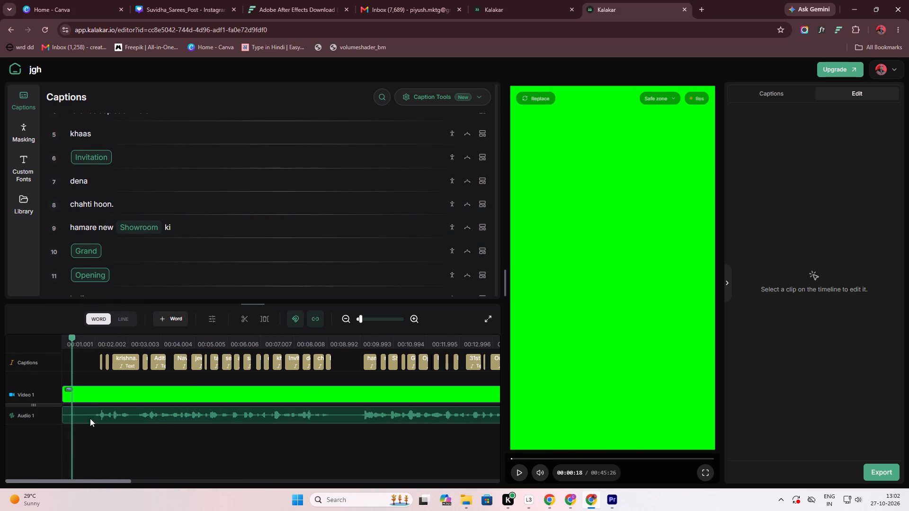
Return the playhead to the start and play the opening "jai shri krishna." caption.
{"action": "left_click_drag", "start_coordinate": [70, 338], "coordinate": [38, 343]}
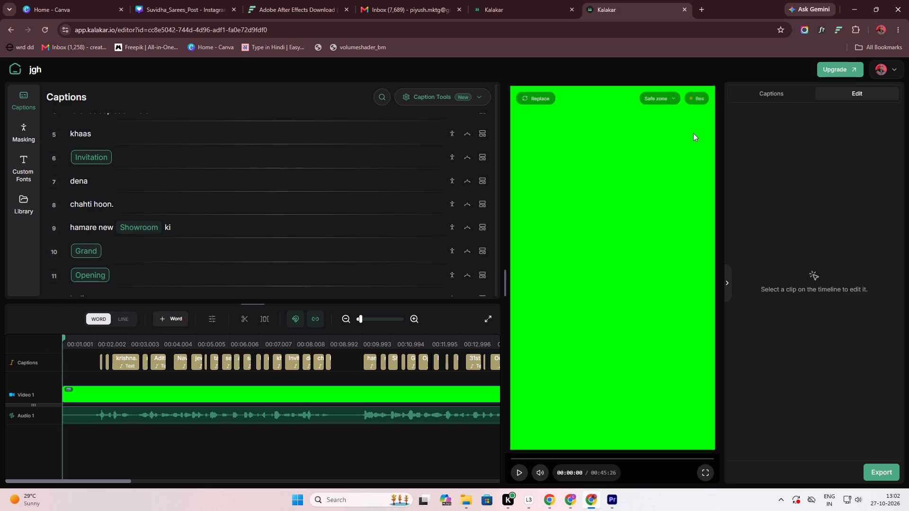
{"action": "key", "text": "space"}
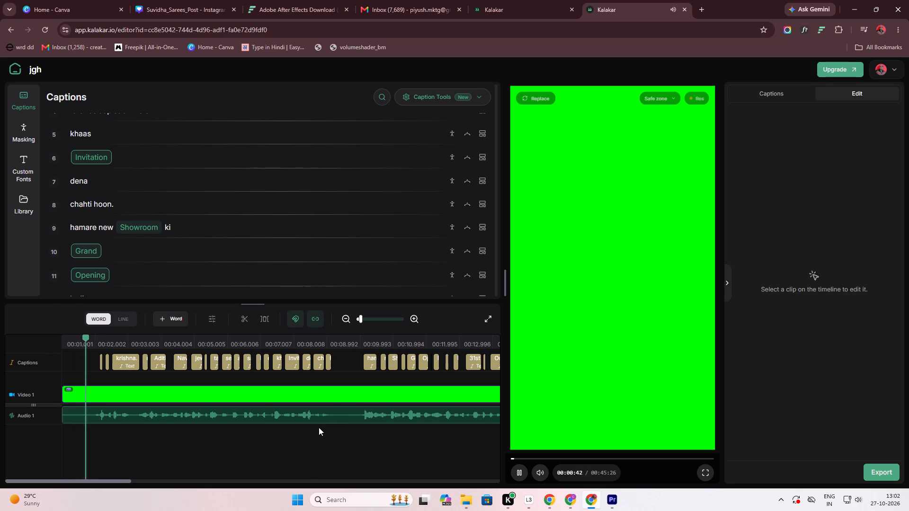
{"action": "key", "text": "space"}
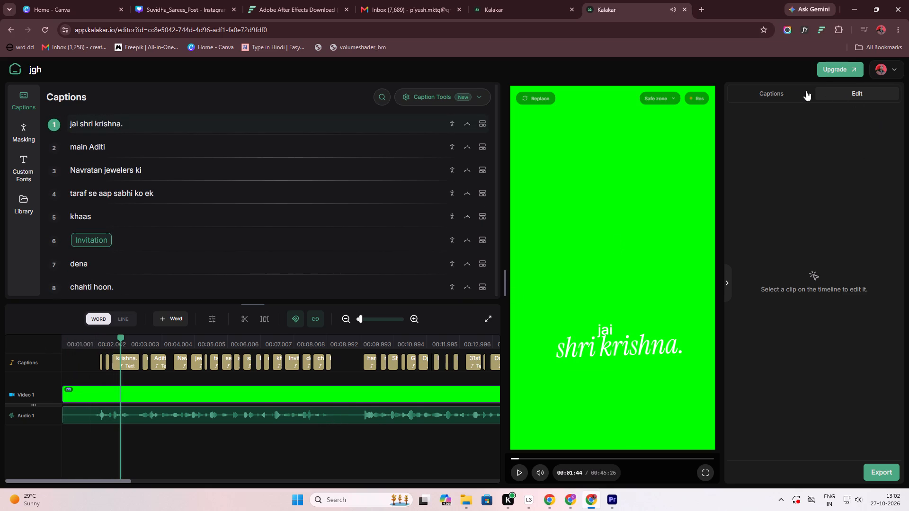
Reduce the primary font size of the captions to 8 px.
{"action": "left_click", "coordinate": [789, 91]}
{"action": "left_click_drag", "start_coordinate": [844, 224], "coordinate": [840, 222]}
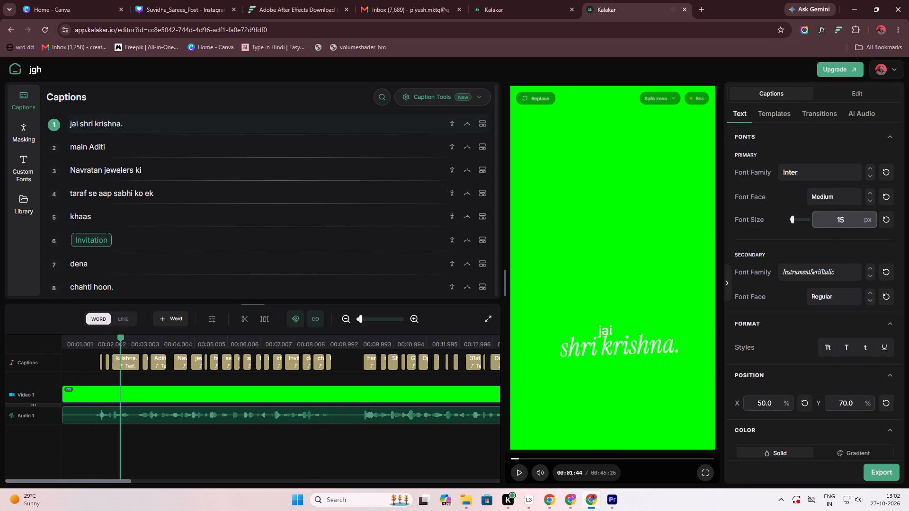
{"action": "left_click_drag", "start_coordinate": [840, 222], "coordinate": [827, 233]}
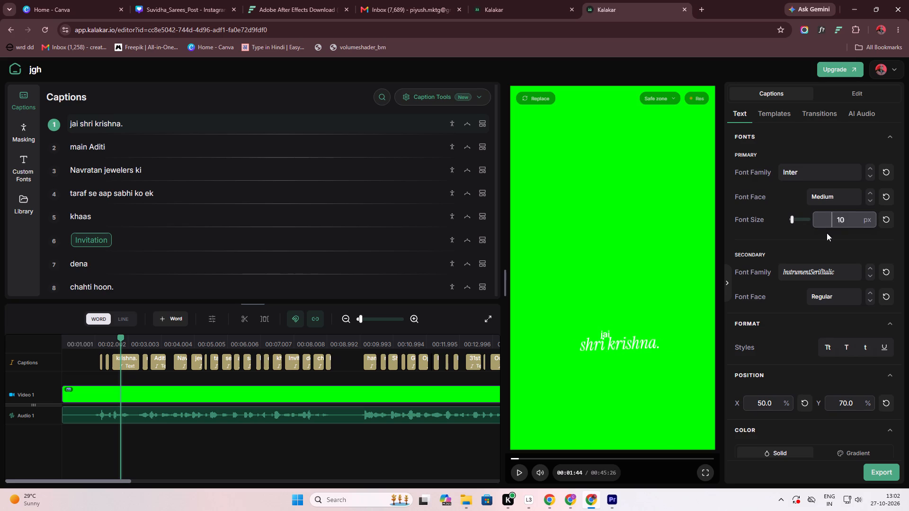
{"action": "left_click_drag", "start_coordinate": [827, 233], "coordinate": [825, 240]}
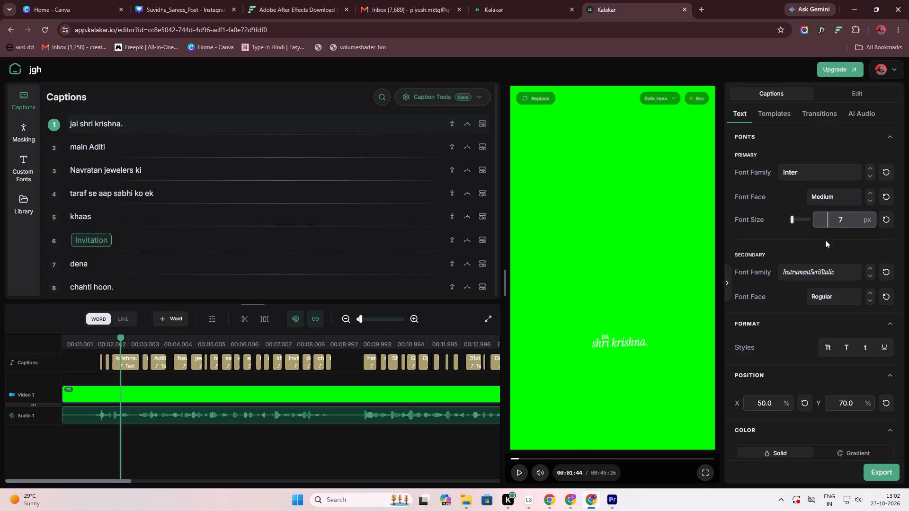
{"action": "left_click_drag", "start_coordinate": [825, 240], "coordinate": [826, 241]}
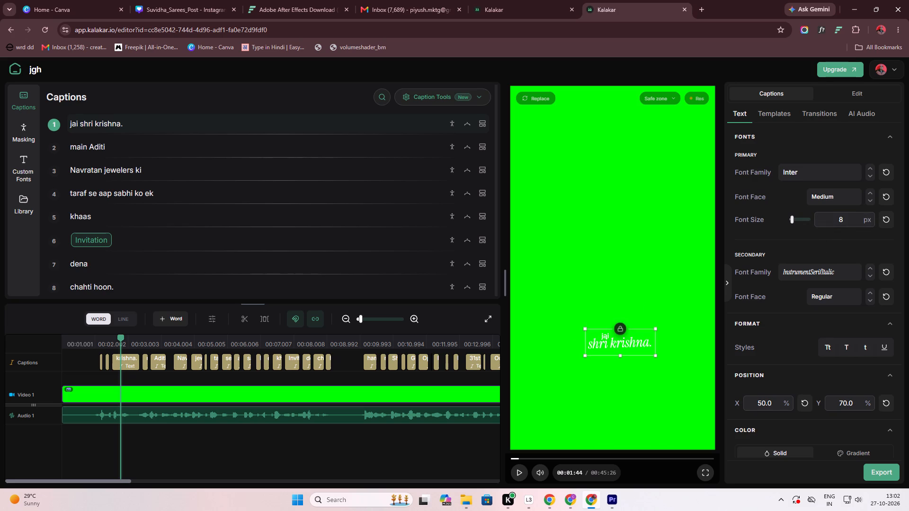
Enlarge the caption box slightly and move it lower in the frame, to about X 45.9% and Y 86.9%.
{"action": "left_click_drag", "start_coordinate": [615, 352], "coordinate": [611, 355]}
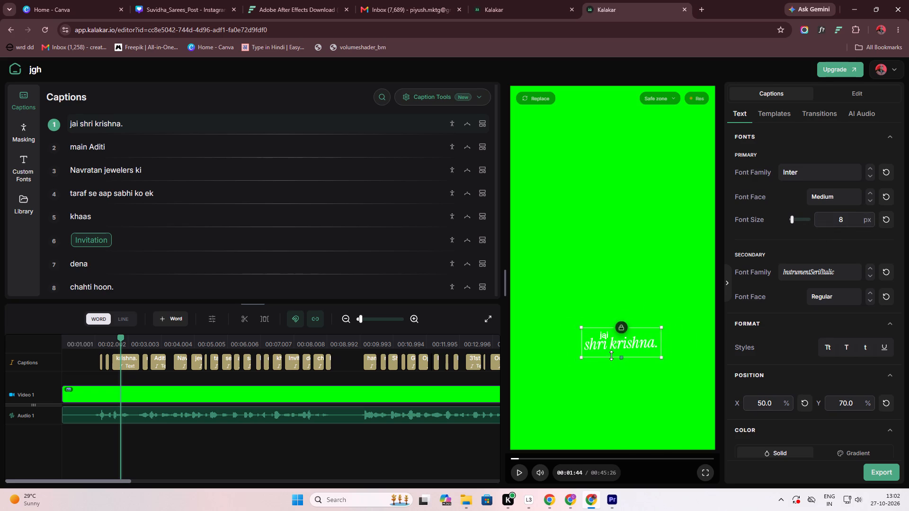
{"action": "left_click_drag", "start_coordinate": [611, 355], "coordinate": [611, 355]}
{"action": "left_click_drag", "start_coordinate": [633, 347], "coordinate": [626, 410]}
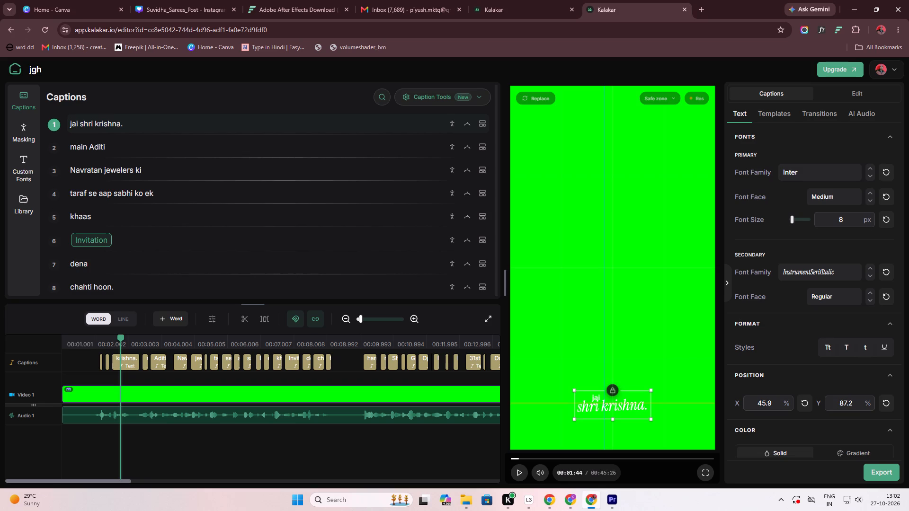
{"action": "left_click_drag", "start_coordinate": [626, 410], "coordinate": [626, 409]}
Play back the repositioned captions through the "bhojubir mein hai." line.
{"action": "key", "text": "space"}
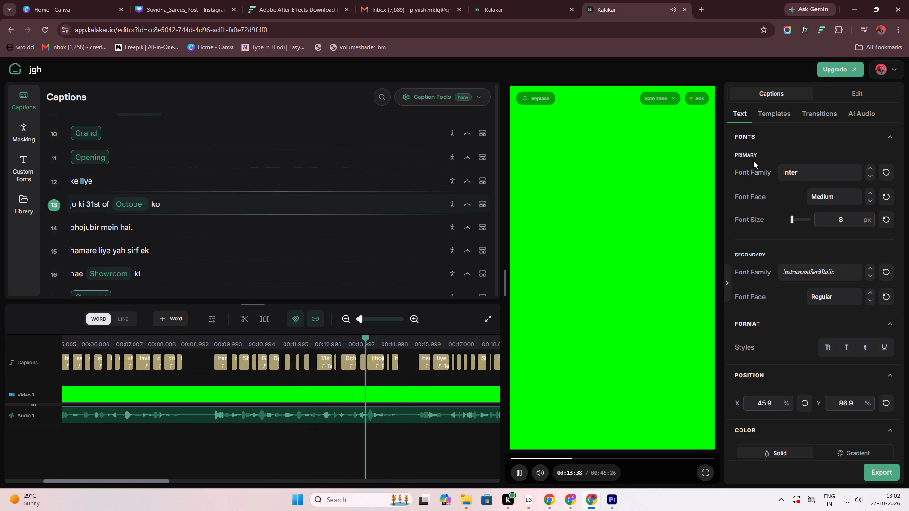
{"action": "key", "text": "space"}
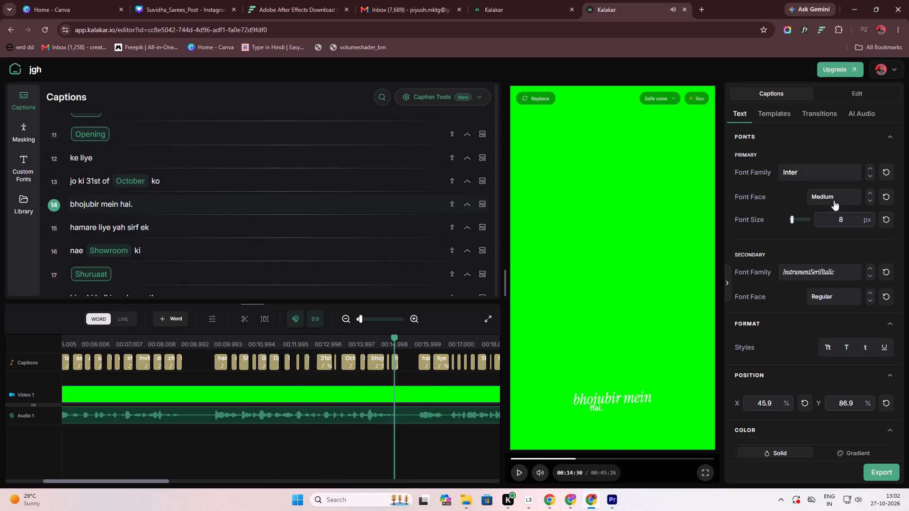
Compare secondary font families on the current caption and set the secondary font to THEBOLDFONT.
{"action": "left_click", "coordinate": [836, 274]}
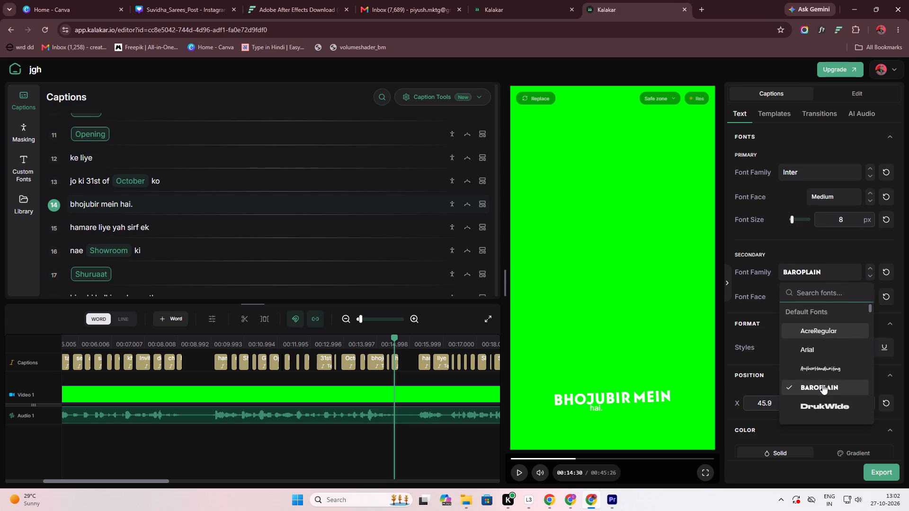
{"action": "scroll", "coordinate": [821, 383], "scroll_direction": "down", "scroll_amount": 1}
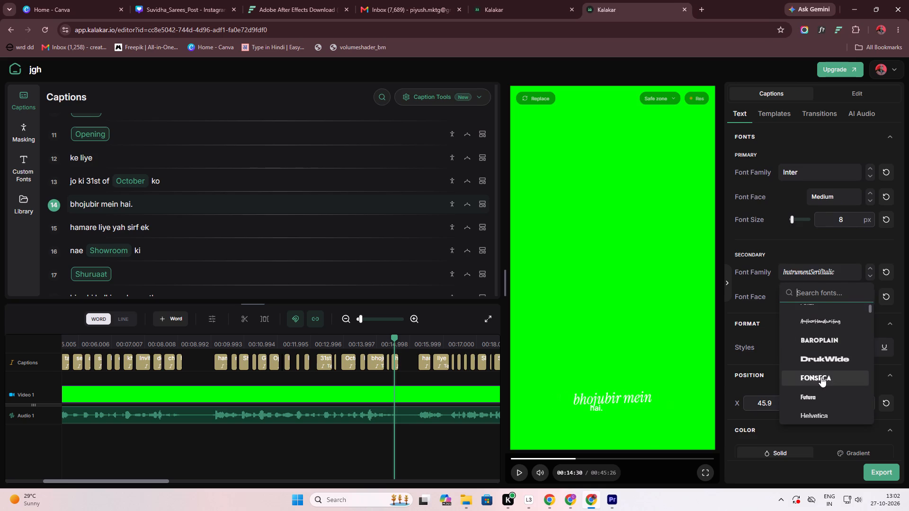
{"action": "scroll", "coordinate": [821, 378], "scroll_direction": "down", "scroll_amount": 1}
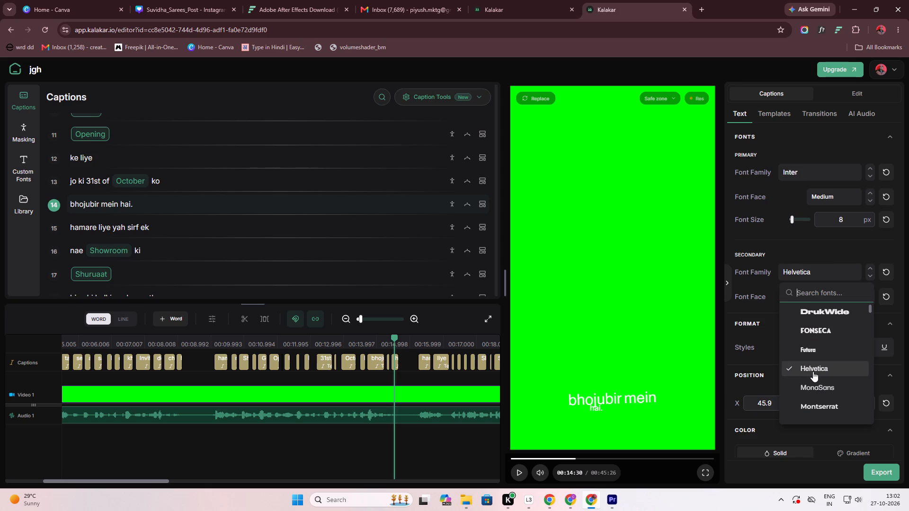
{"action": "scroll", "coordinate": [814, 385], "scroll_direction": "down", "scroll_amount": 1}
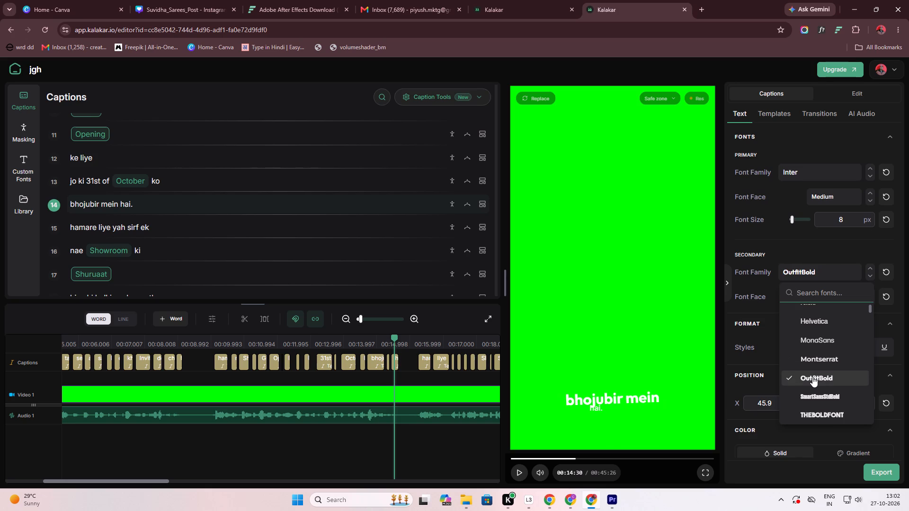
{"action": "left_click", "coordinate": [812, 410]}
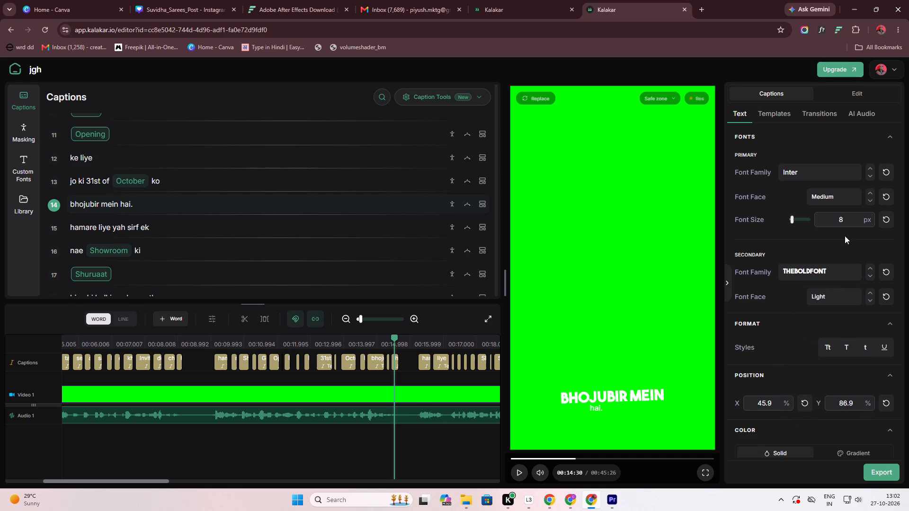
Play back the captions with the new secondary font up to the "saath zaroor Aaiye" line.
{"action": "key", "text": "space"}
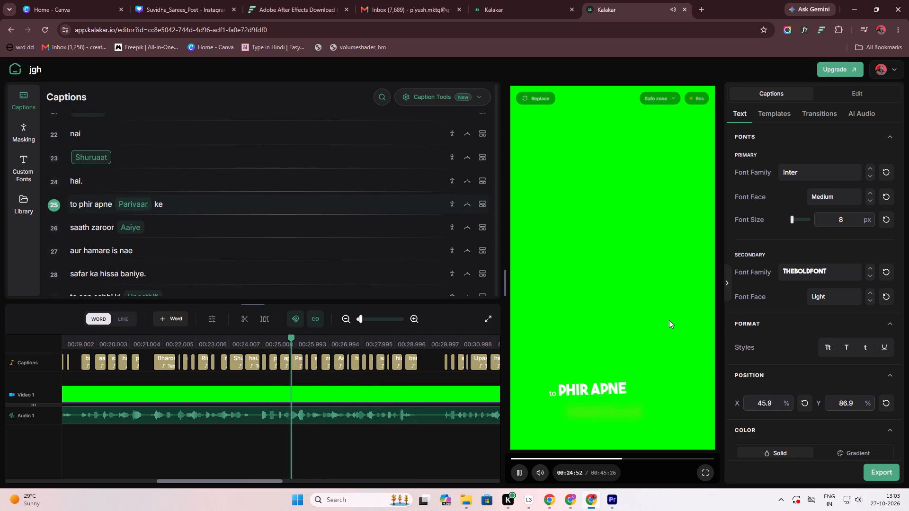
{"action": "key", "text": "space"}
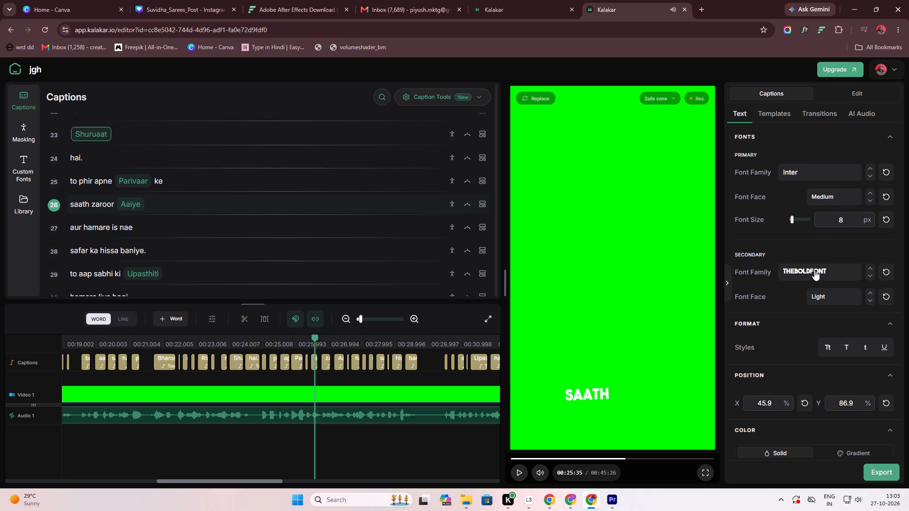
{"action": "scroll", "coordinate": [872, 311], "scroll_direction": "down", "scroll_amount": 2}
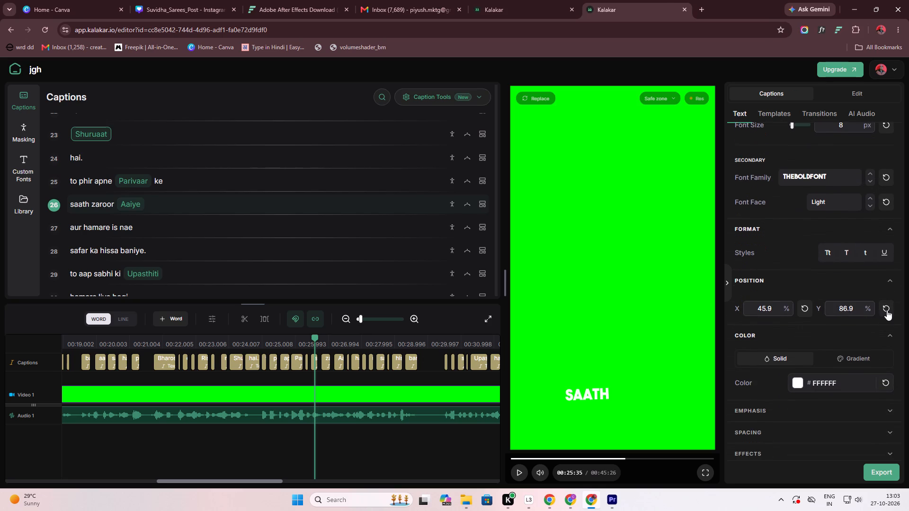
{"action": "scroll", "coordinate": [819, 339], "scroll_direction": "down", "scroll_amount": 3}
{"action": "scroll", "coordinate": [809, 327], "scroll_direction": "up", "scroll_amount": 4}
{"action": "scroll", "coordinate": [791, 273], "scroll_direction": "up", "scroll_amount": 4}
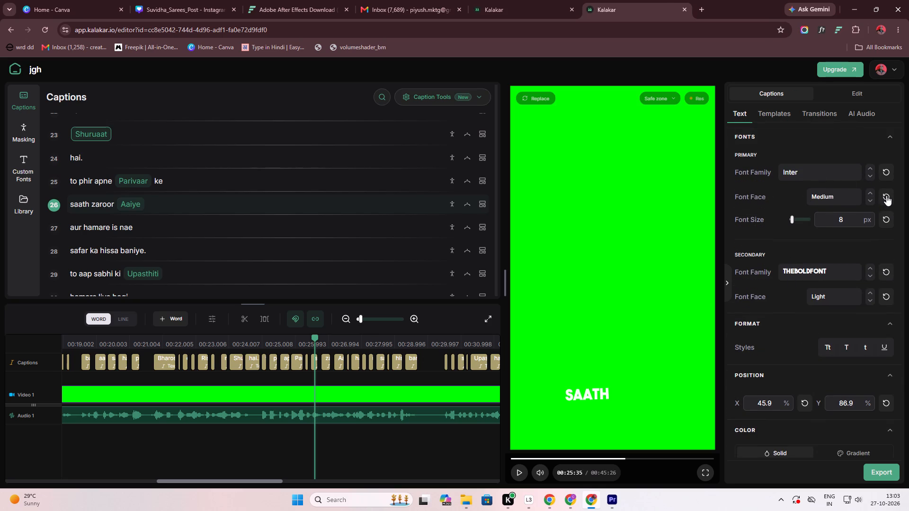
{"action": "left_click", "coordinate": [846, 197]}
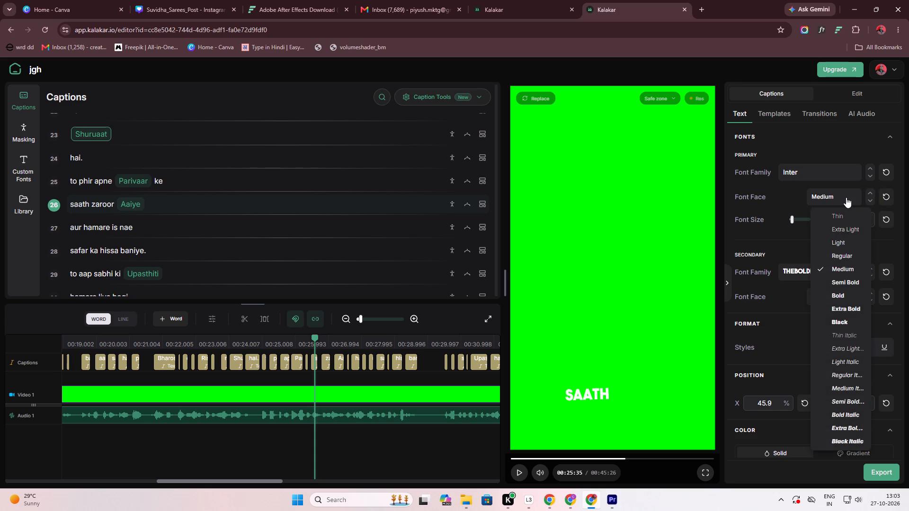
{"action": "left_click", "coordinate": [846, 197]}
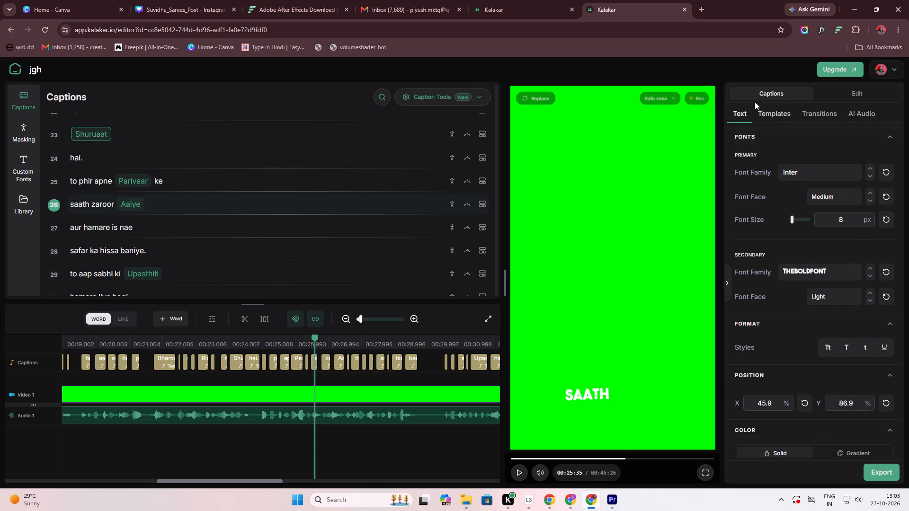
Browse the built-in templates and apply the Mumbai template to the jgh captions.
{"action": "left_click", "coordinate": [771, 115]}
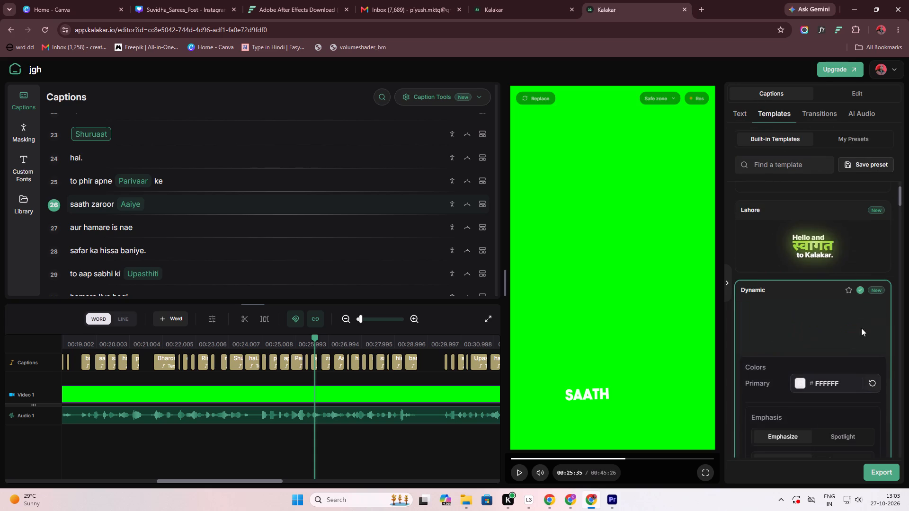
{"action": "scroll", "coordinate": [861, 325], "scroll_direction": "down", "scroll_amount": 6}
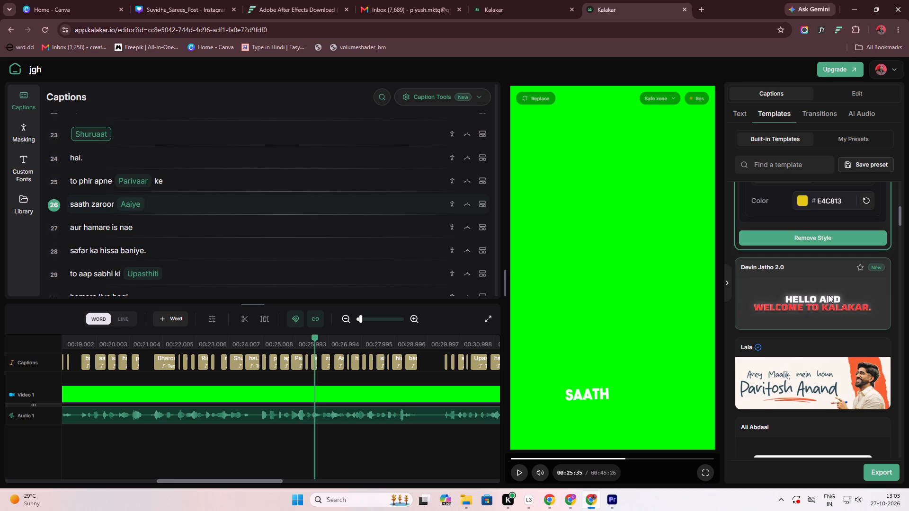
{"action": "scroll", "coordinate": [855, 169], "scroll_direction": "down", "scroll_amount": 3}
{"action": "scroll", "coordinate": [822, 221], "scroll_direction": "down", "scroll_amount": 4}
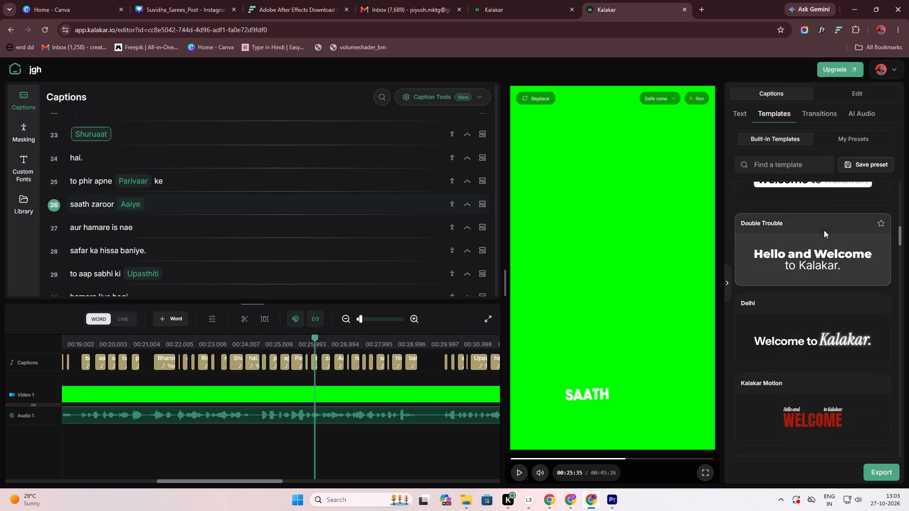
{"action": "scroll", "coordinate": [824, 230], "scroll_direction": "down", "scroll_amount": 3}
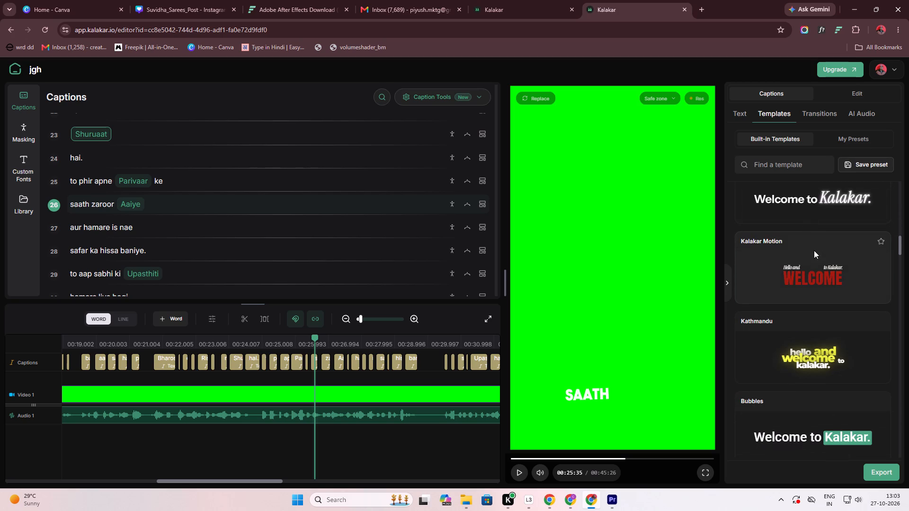
{"action": "scroll", "coordinate": [814, 251], "scroll_direction": "down", "scroll_amount": 7}
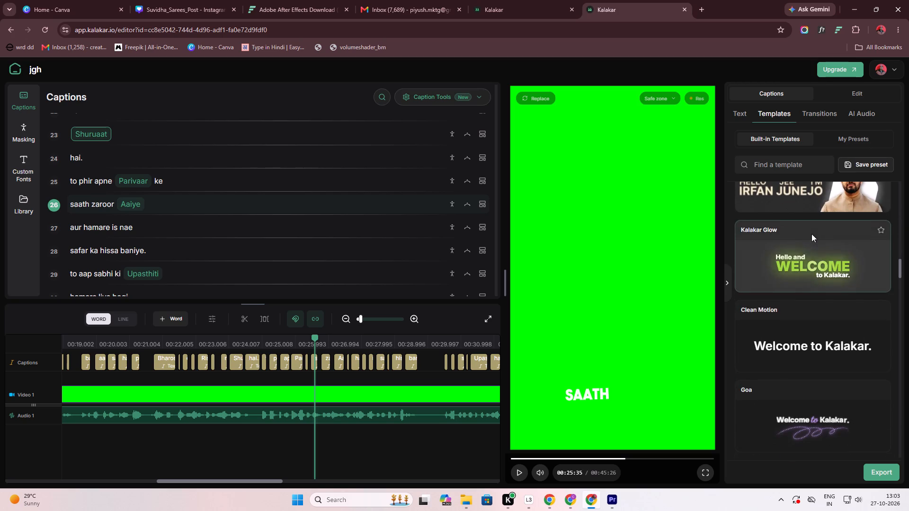
{"action": "scroll", "coordinate": [811, 234], "scroll_direction": "down", "scroll_amount": 7}
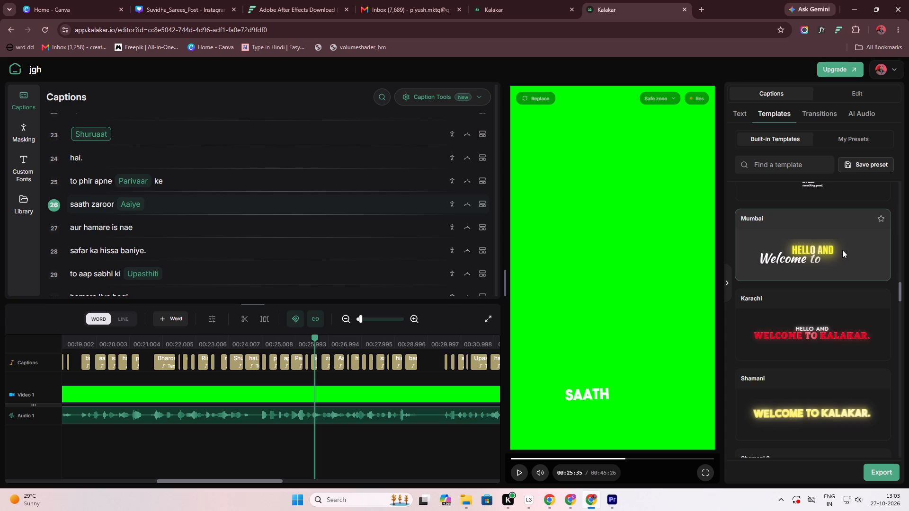
{"action": "left_click", "coordinate": [842, 247]}
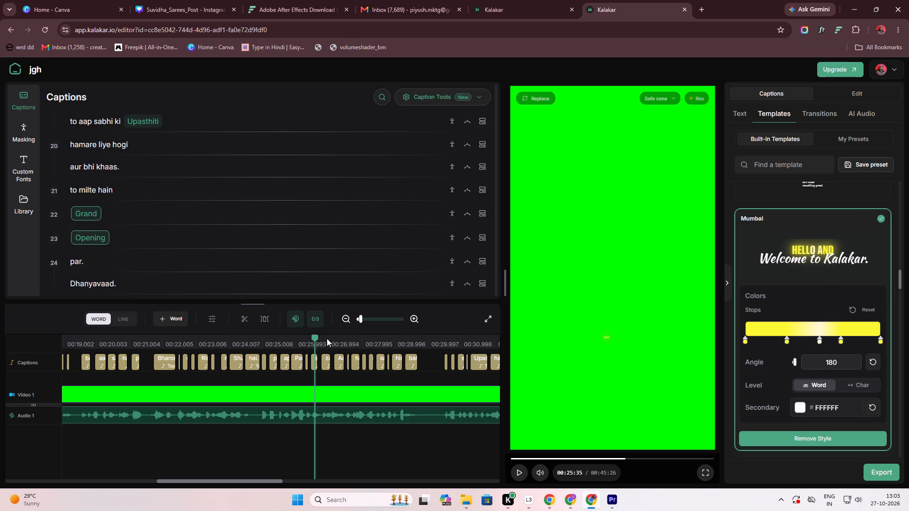
Preview the Mumbai-styled captions from just before "to phir apne Parivaar ke" to the "aur hamare is nae" line.
{"action": "left_click_drag", "start_coordinate": [313, 339], "coordinate": [276, 346]}
{"action": "key", "text": "space"}
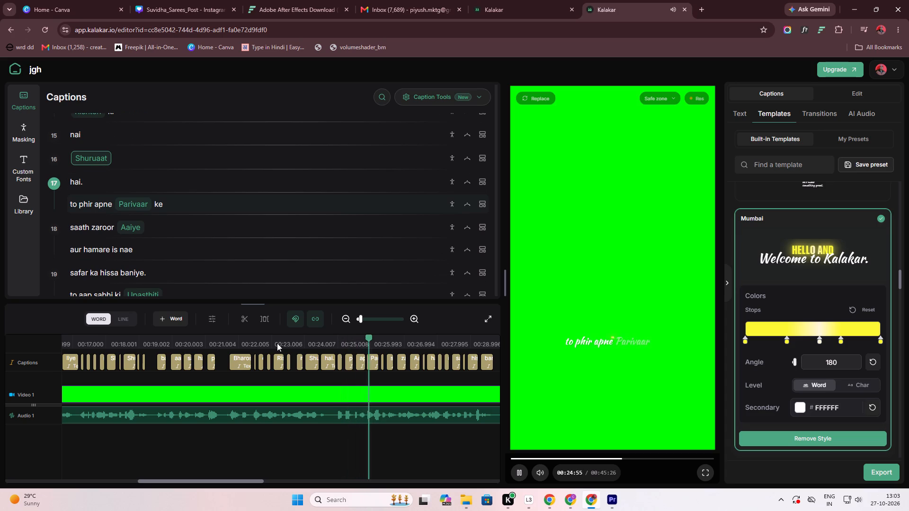
{"action": "key", "text": "space"}
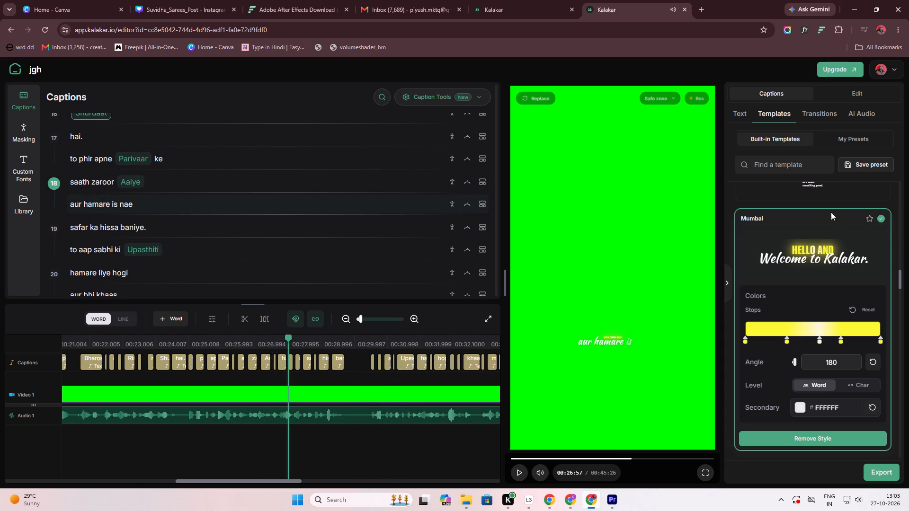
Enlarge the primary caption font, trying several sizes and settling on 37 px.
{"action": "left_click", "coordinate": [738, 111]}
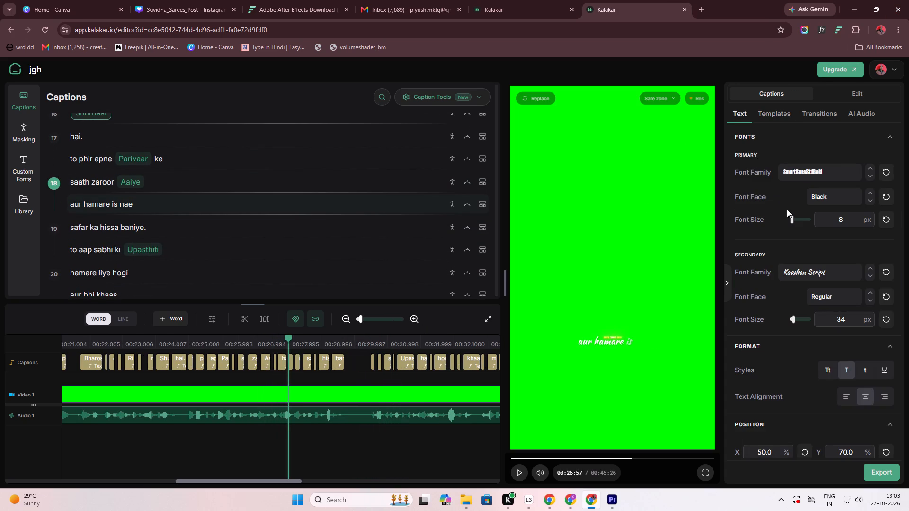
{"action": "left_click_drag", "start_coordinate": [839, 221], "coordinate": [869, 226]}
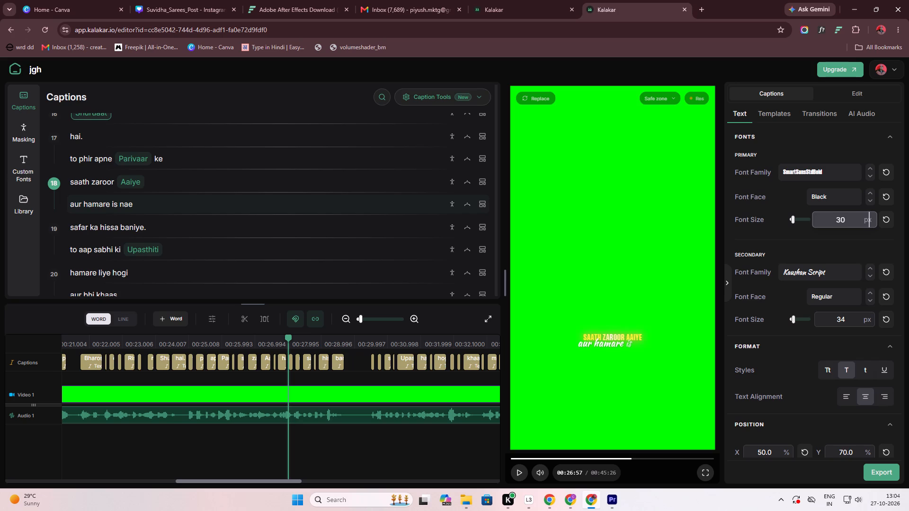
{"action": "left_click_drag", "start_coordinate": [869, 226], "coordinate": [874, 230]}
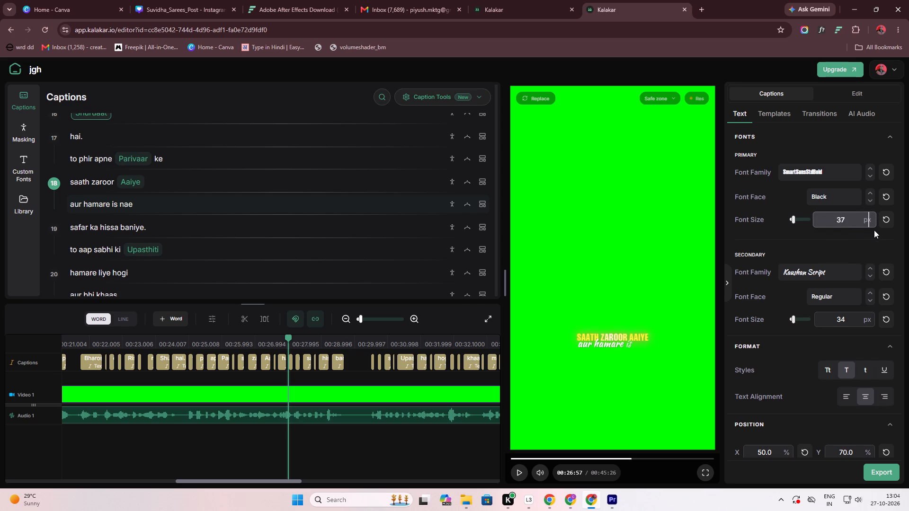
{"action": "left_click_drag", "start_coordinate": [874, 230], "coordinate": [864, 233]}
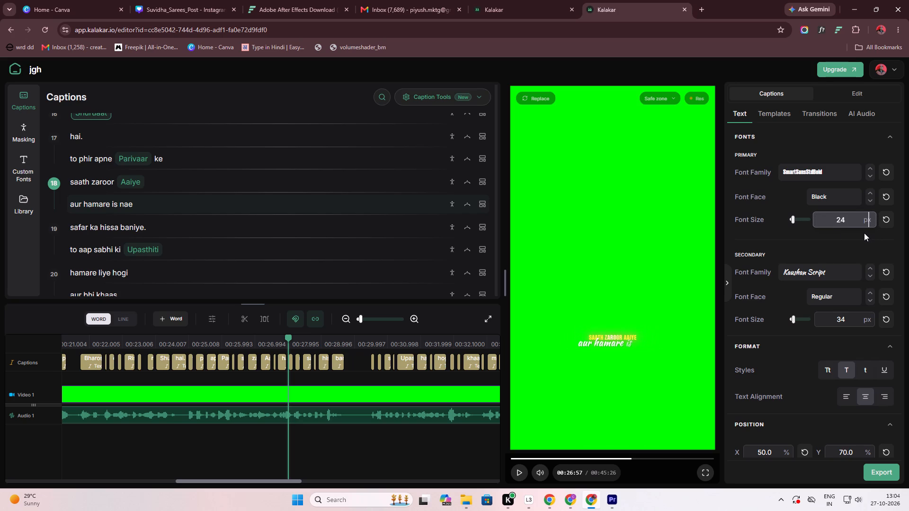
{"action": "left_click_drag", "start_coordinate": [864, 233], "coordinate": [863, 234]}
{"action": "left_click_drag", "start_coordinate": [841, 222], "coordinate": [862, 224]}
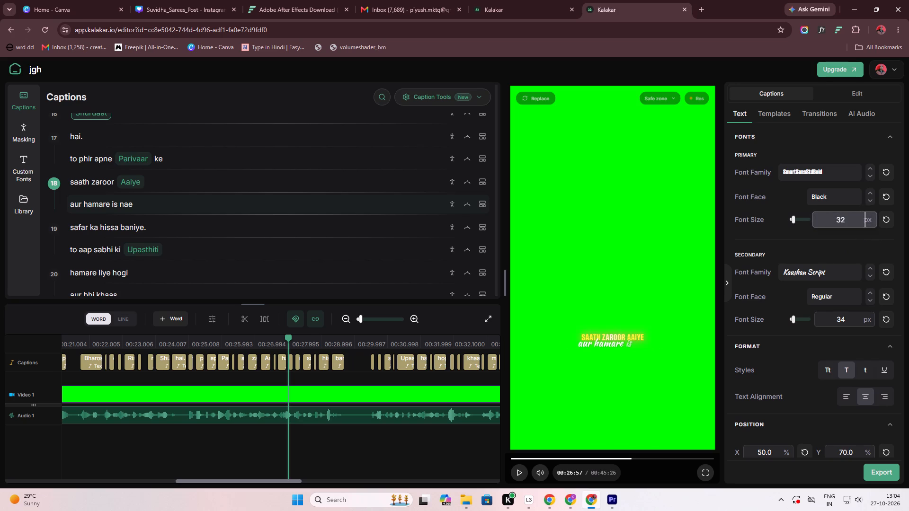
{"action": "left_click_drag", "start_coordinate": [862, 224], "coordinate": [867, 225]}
Move the captions lower in the frame, to a vertical position of about 89.2%.
{"action": "left_click_drag", "start_coordinate": [610, 343], "coordinate": [607, 413]}
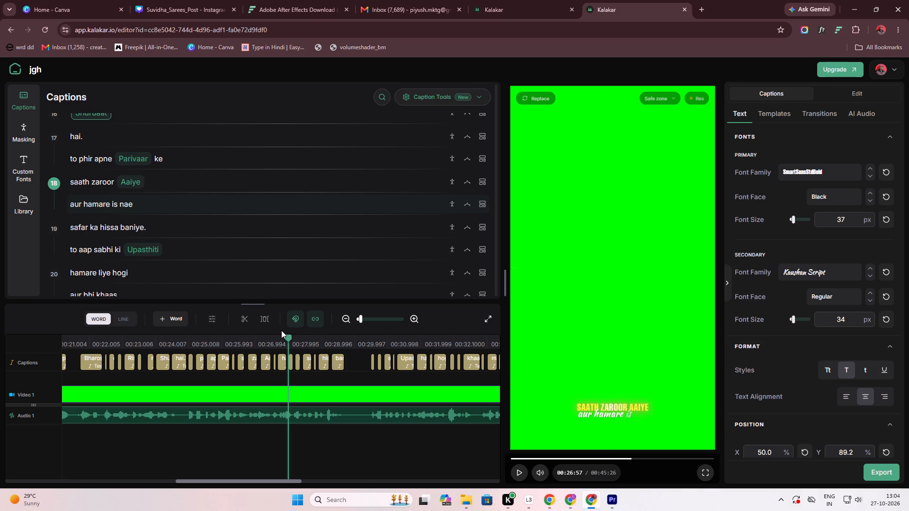
Return to the start of the video and preview the "jai shri krishna." caption.
{"action": "left_click_drag", "start_coordinate": [290, 335], "coordinate": [170, 354]}
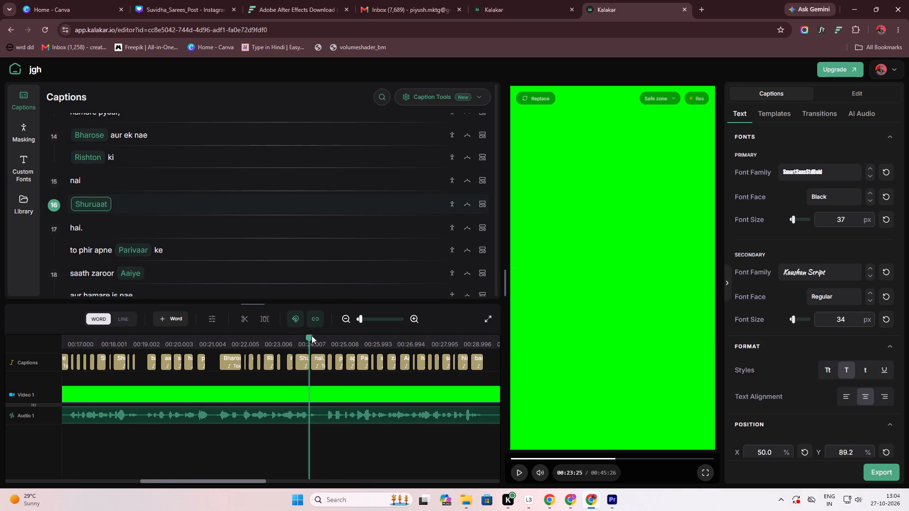
{"action": "left_click_drag", "start_coordinate": [310, 336], "coordinate": [110, 359]}
{"action": "left_click_drag", "start_coordinate": [313, 337], "coordinate": [148, 351]}
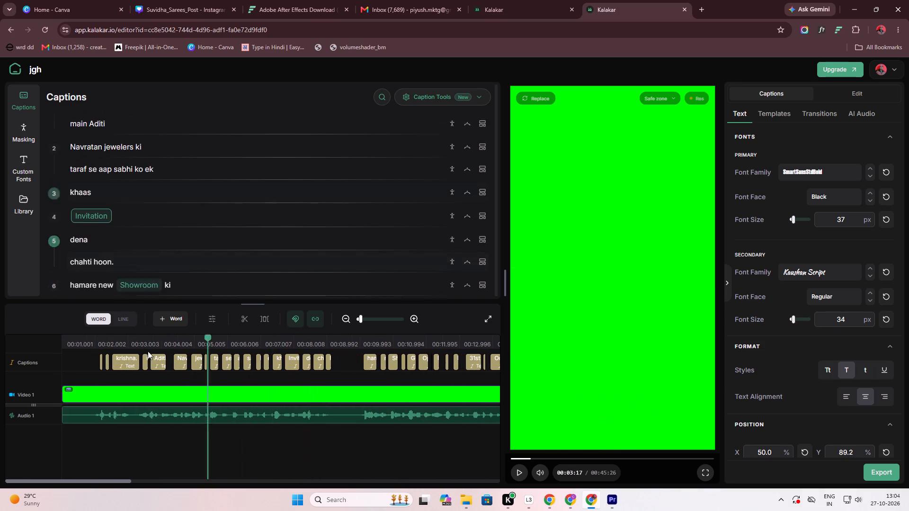
{"action": "left_click_drag", "start_coordinate": [148, 351], "coordinate": [88, 355]}
{"action": "key", "text": "space"}
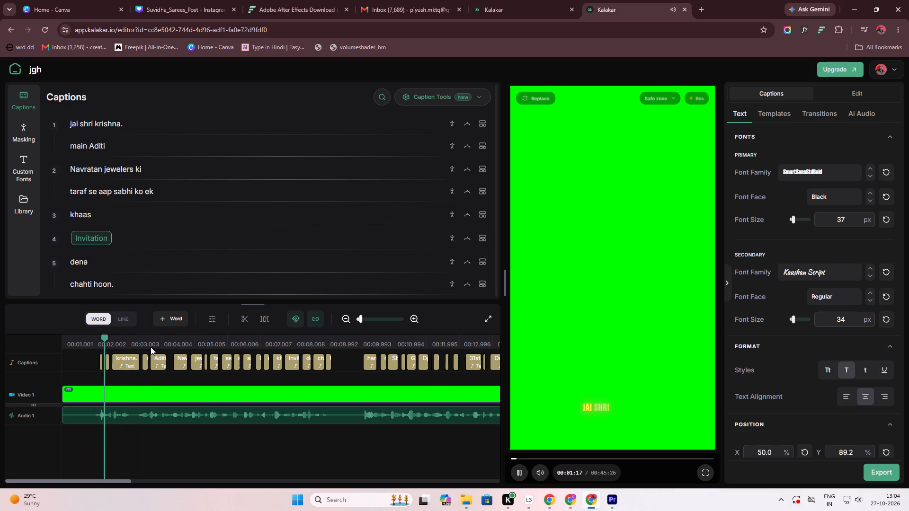
{"action": "key", "text": "space"}
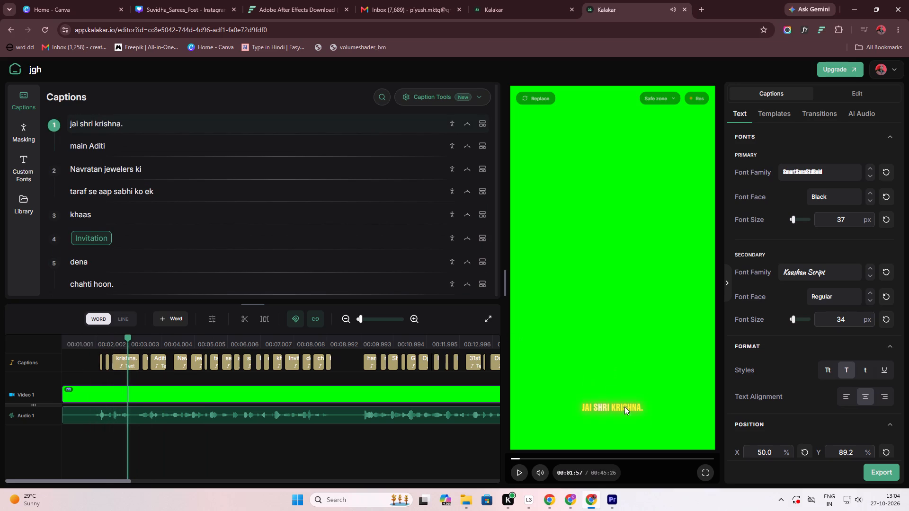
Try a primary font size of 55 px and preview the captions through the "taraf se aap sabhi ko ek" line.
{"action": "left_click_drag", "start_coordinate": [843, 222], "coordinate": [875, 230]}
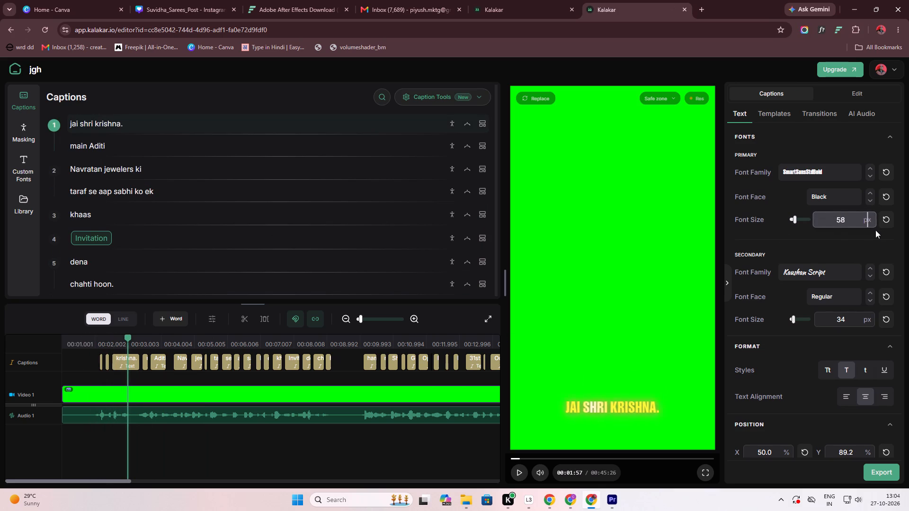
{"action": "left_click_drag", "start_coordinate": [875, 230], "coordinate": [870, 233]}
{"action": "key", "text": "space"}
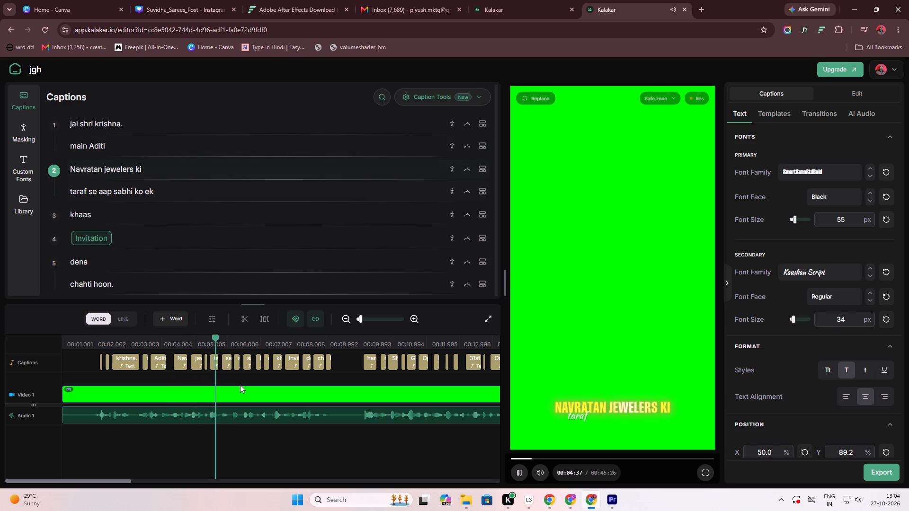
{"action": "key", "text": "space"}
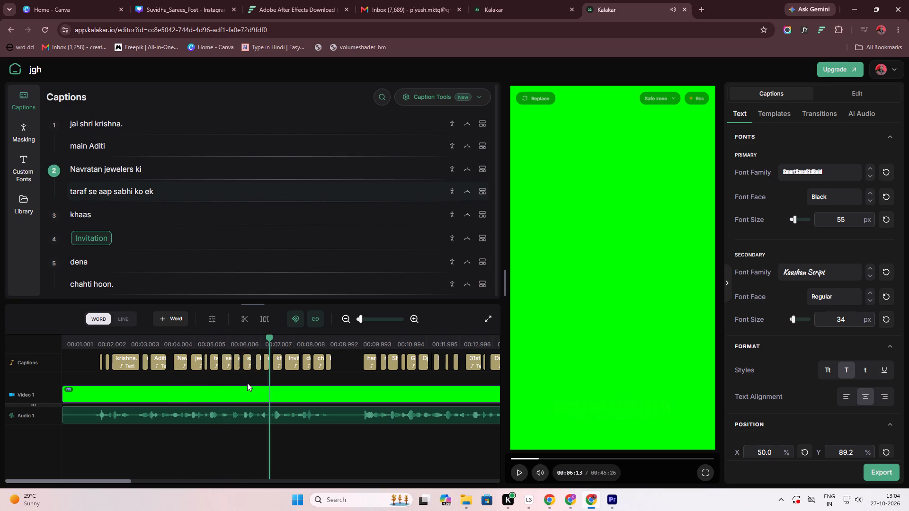
Set the primary font size to 58 px and play the captions from the start past the final "Dhanyavaad." line.
{"action": "left_click_drag", "start_coordinate": [272, 335], "coordinate": [91, 351]}
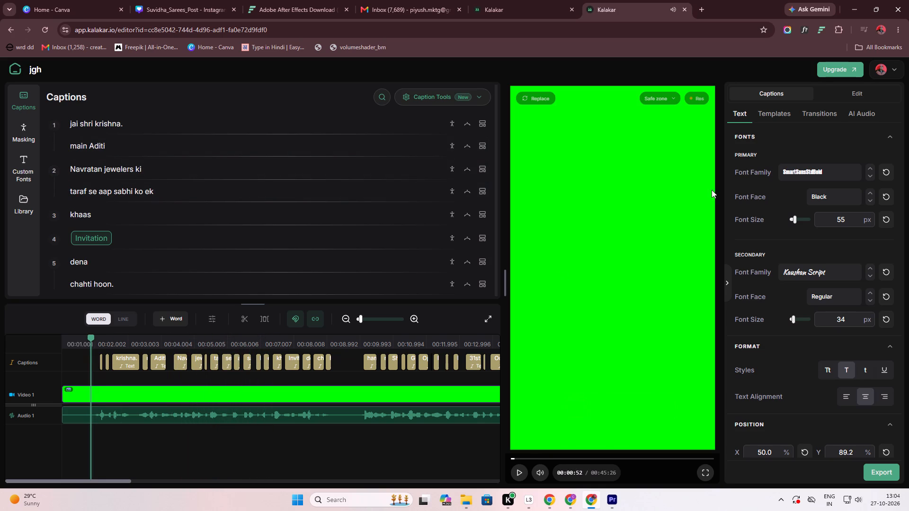
{"action": "left_click_drag", "start_coordinate": [842, 224], "coordinate": [849, 226]}
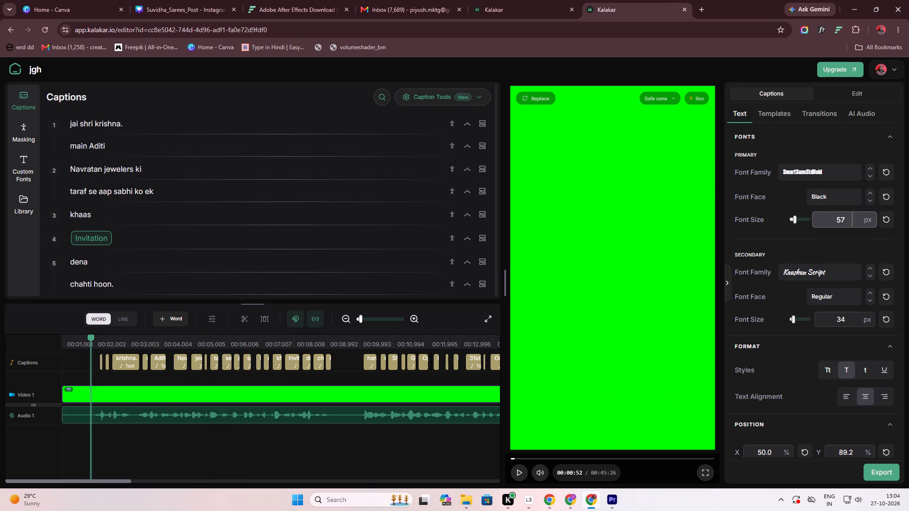
{"action": "left_click_drag", "start_coordinate": [849, 226], "coordinate": [852, 227]}
{"action": "key", "text": "space"}
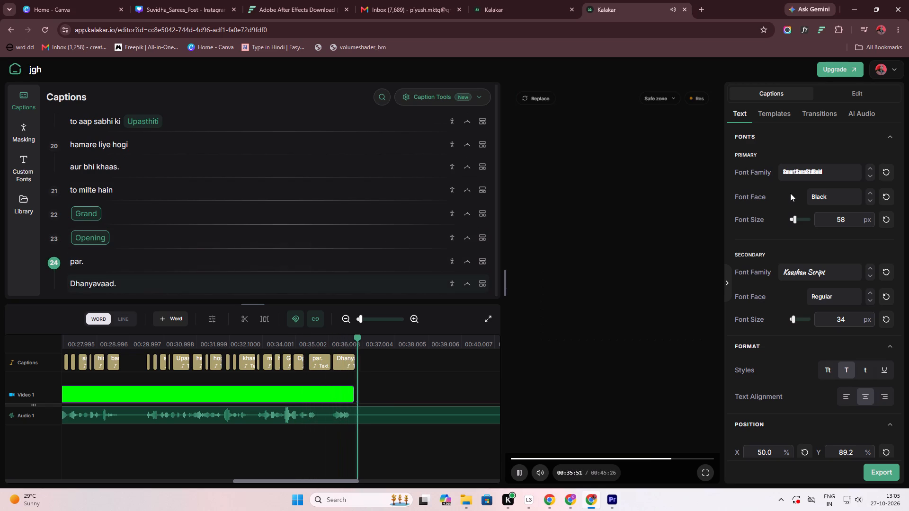
{"action": "key", "text": "space"}
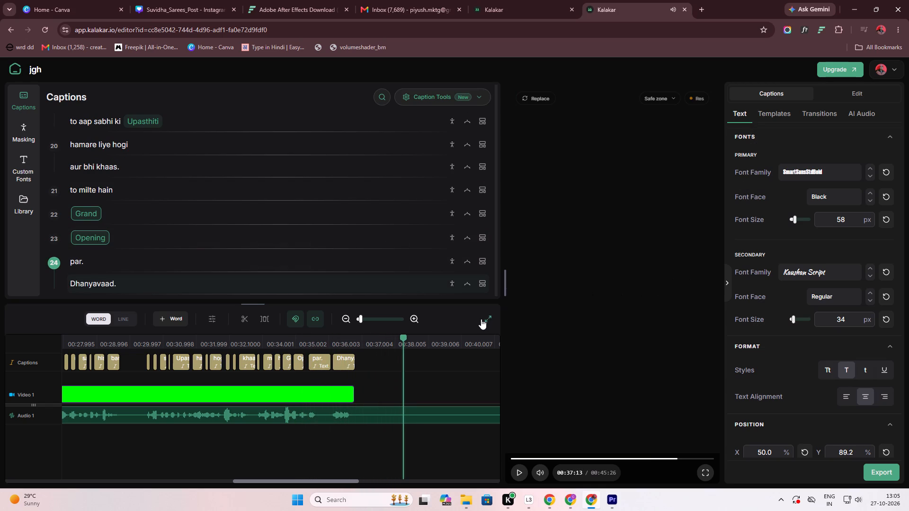
Export the captioned project as a video at 4K resolution and start rendering.
{"action": "left_click", "coordinate": [879, 478]}
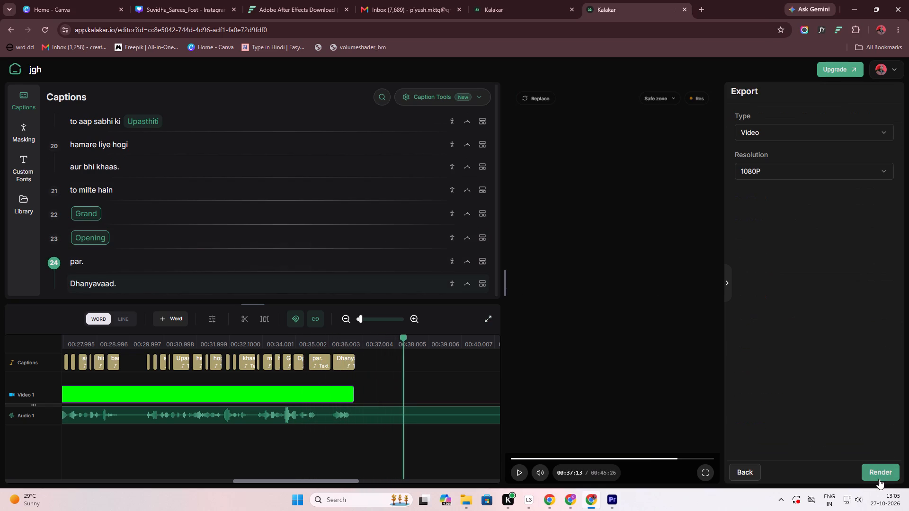
{"action": "left_click", "coordinate": [787, 177]}
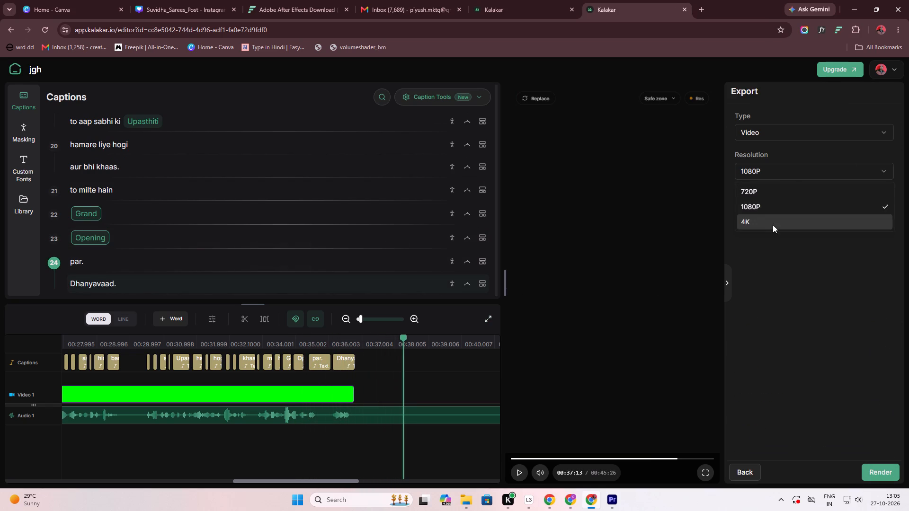
{"action": "left_click", "coordinate": [771, 227]}
{"action": "left_click", "coordinate": [893, 476]}
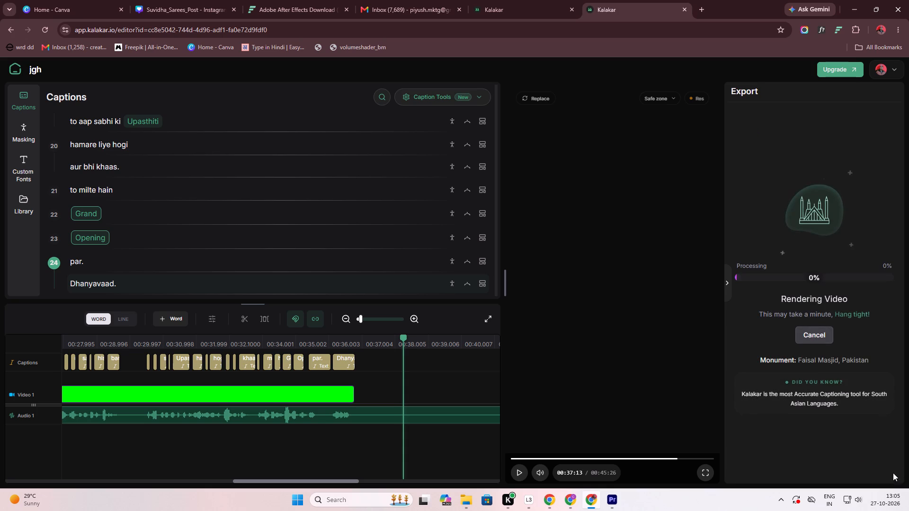